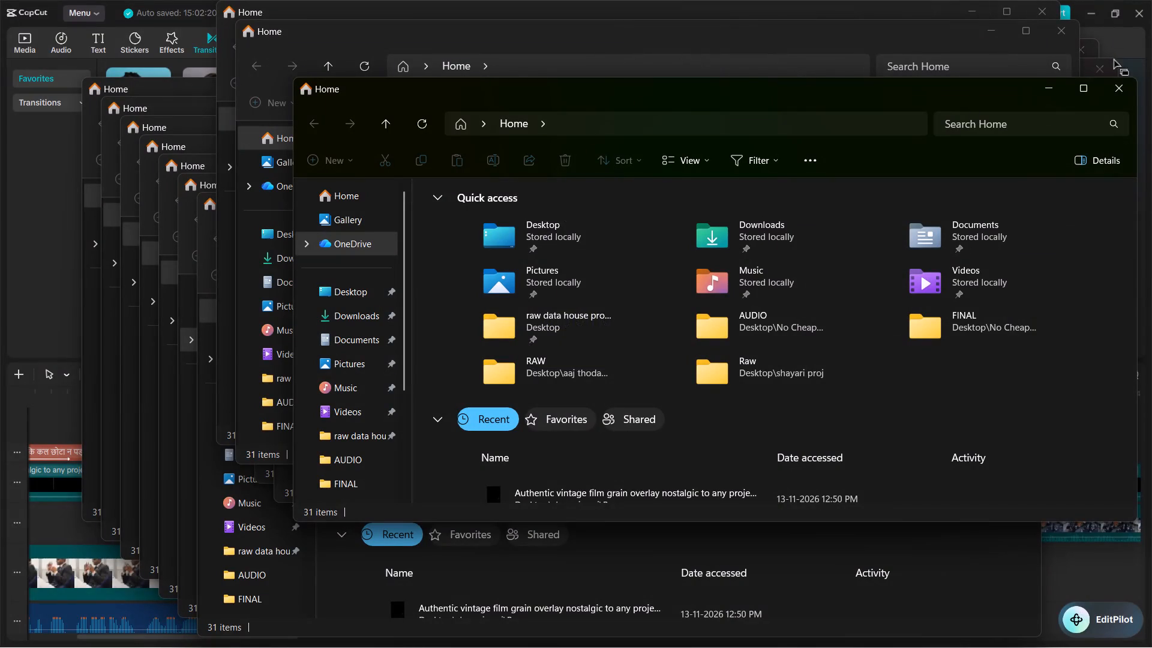
Close all the stacked File Explorer Home windows covering the video editing project.
left_click(1120, 86)
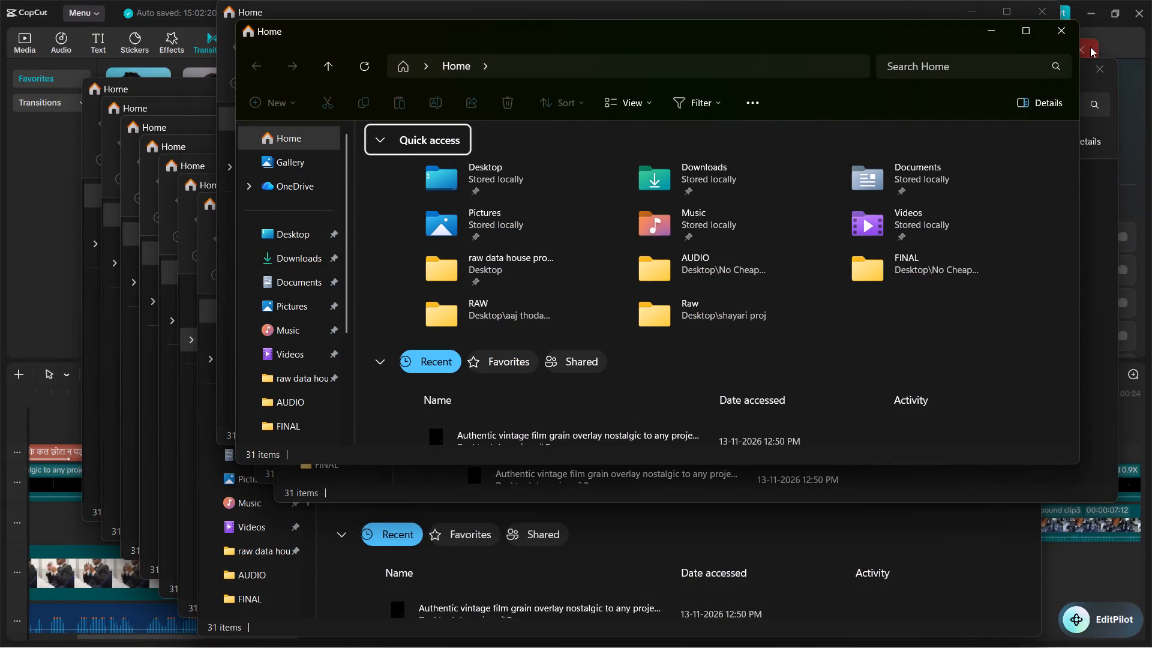
left_click(1068, 35)
left_click(1096, 71)
left_click(1047, 7)
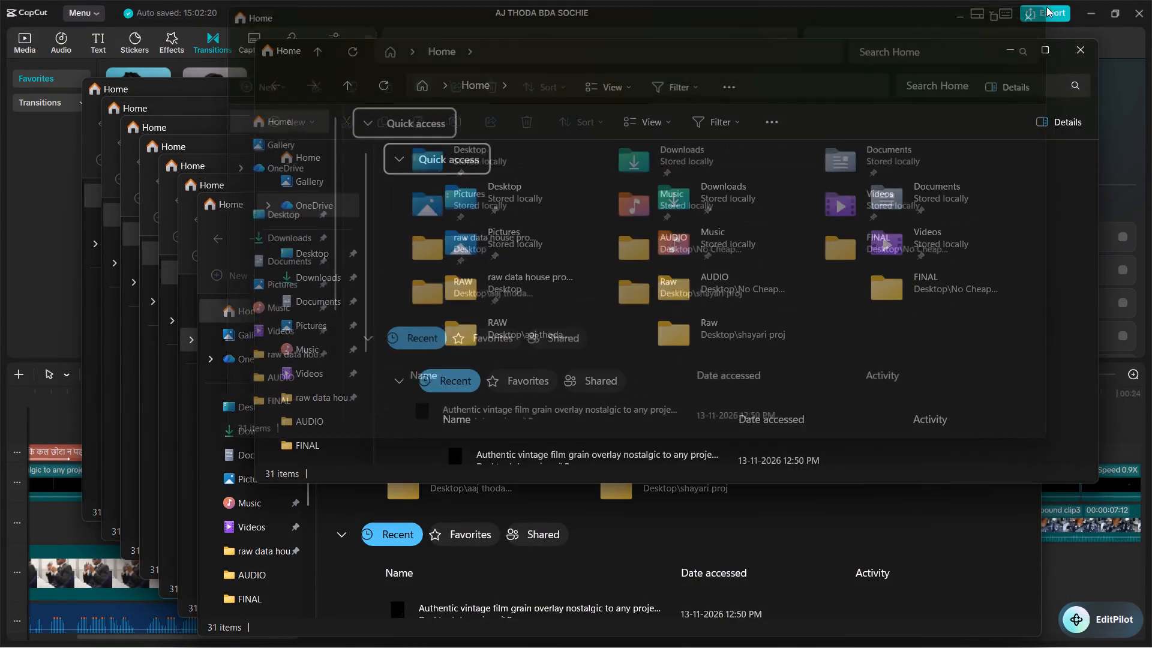
left_click(1081, 57)
left_click(1020, 209)
left_click(1007, 188)
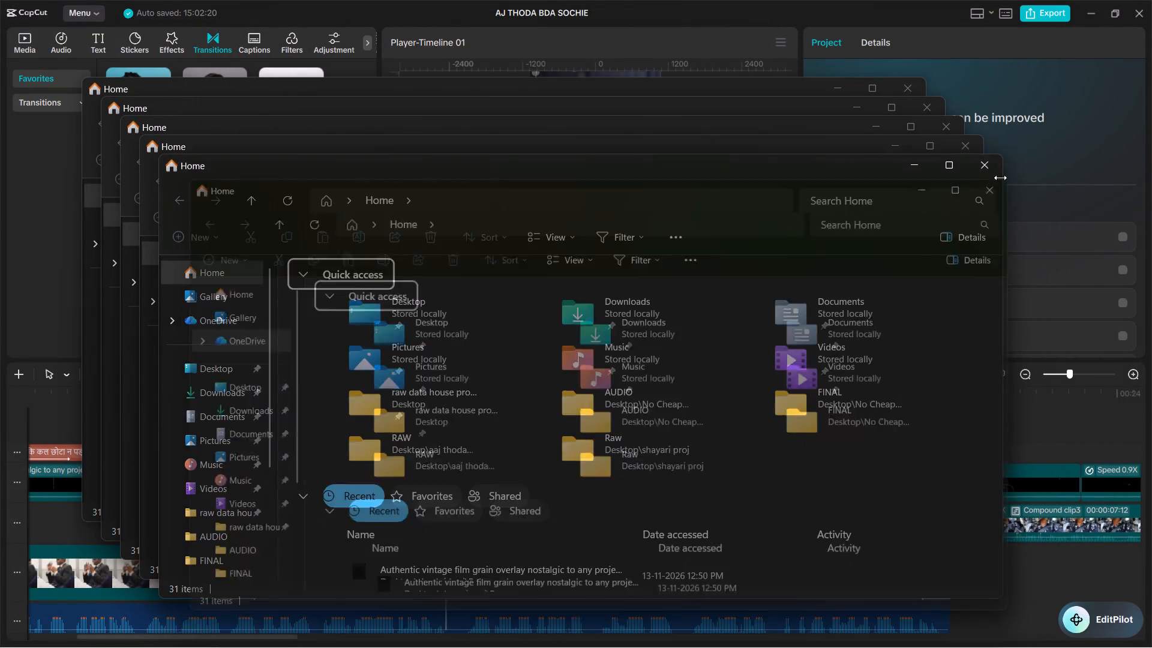
left_click(994, 169)
left_click(968, 152)
left_click(943, 127)
left_click(923, 110)
left_click(911, 91)
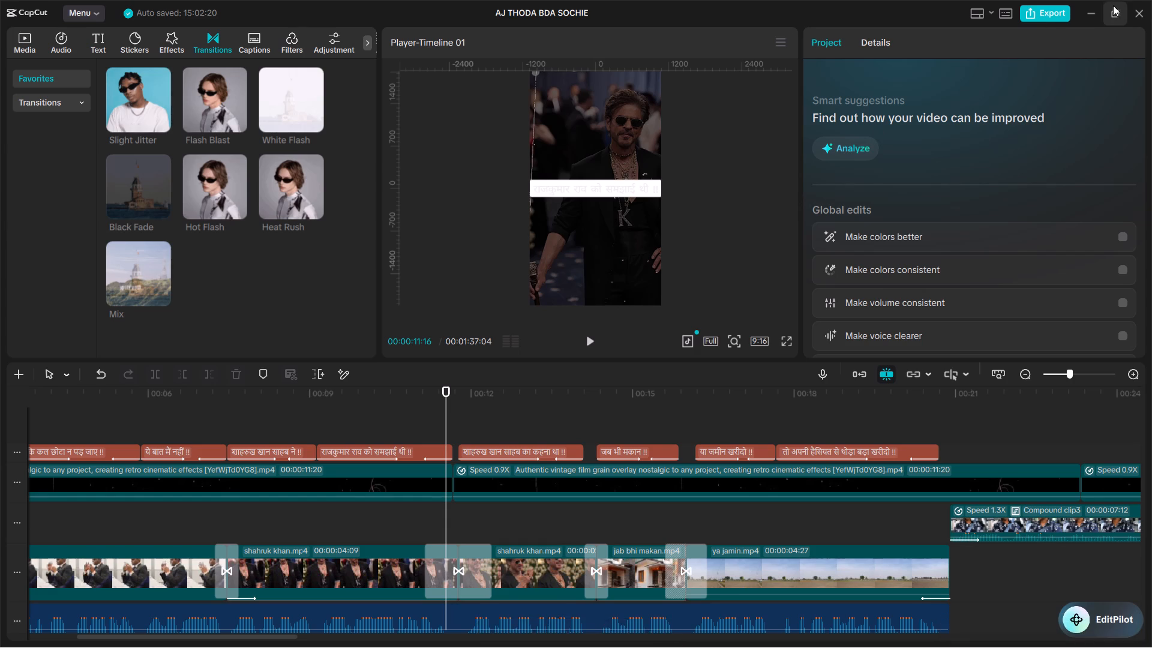
left_click(1113, 5)
left_click(1017, 77)
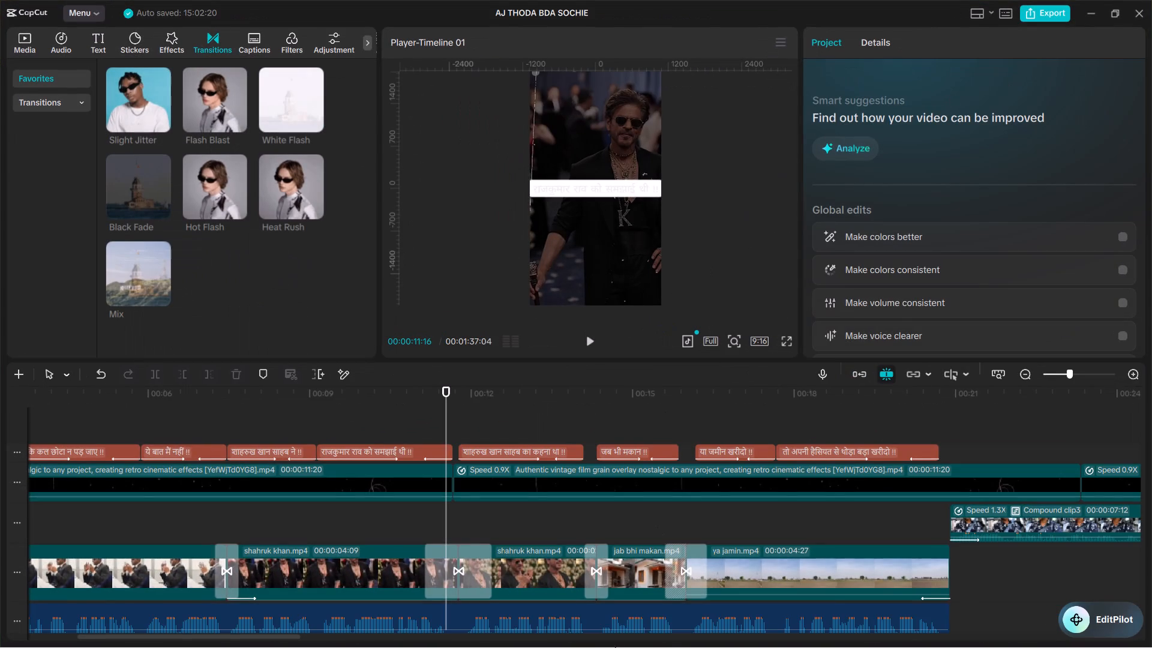
Bring up the okay folder window in File Explorer to check it, and minimize it again.
left_click(566, 627)
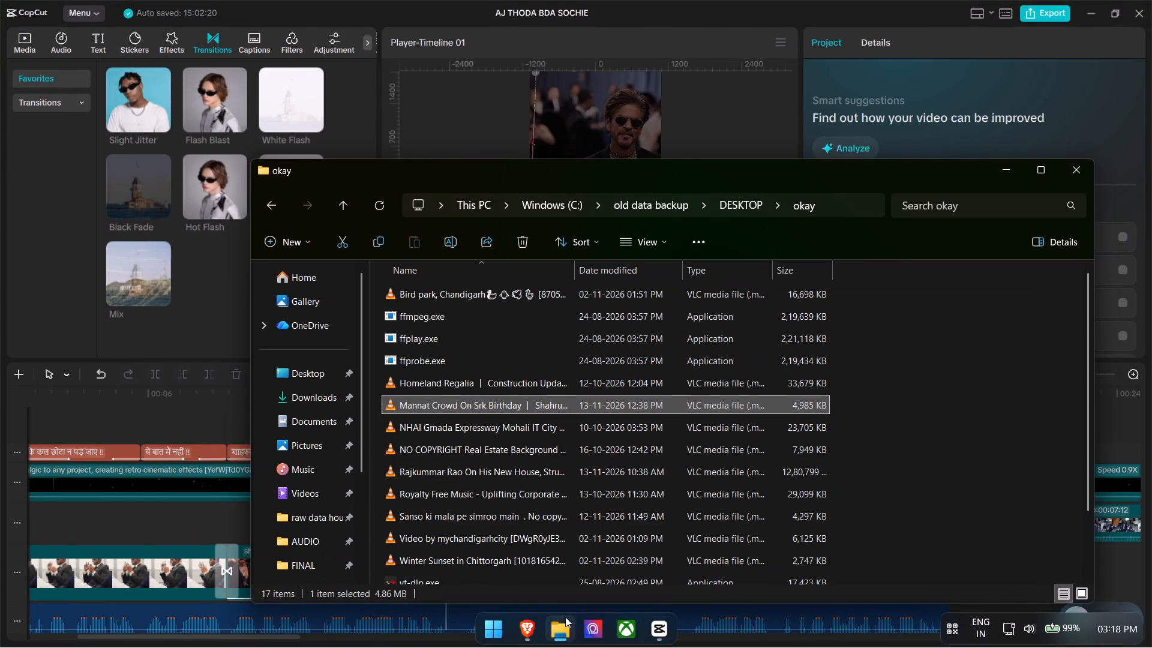
left_click(1003, 167)
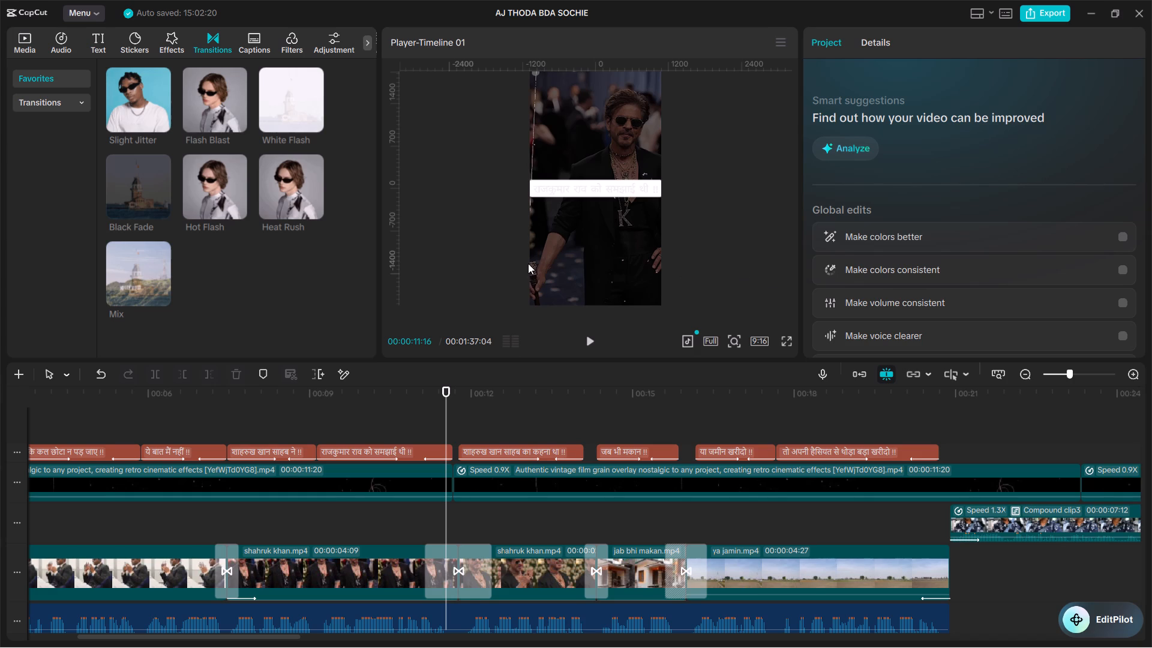
Place the playhead at 00:00:11:20, where the first vintage film grain overlay clip meets the next one.
left_click(443, 415)
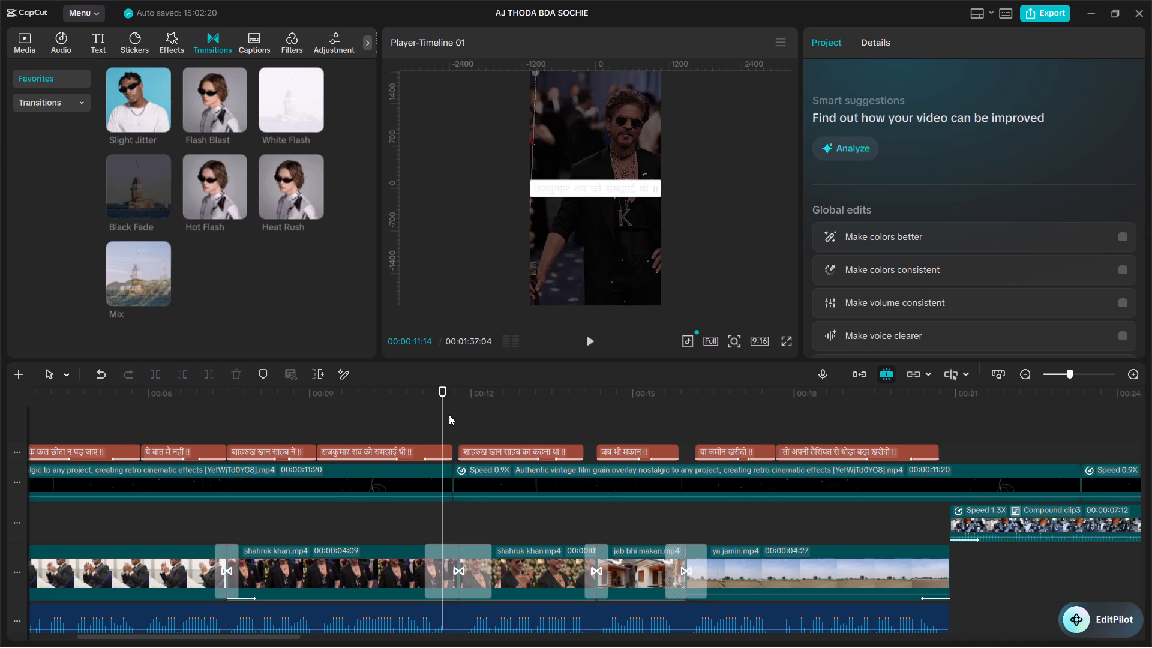
left_click(449, 415)
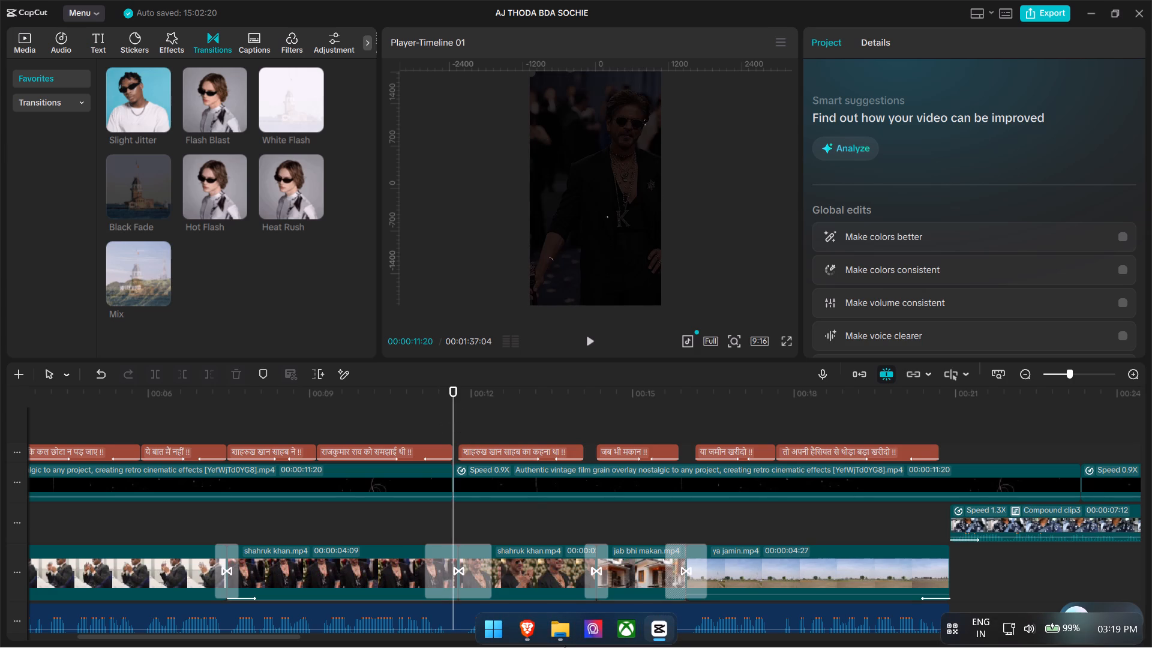
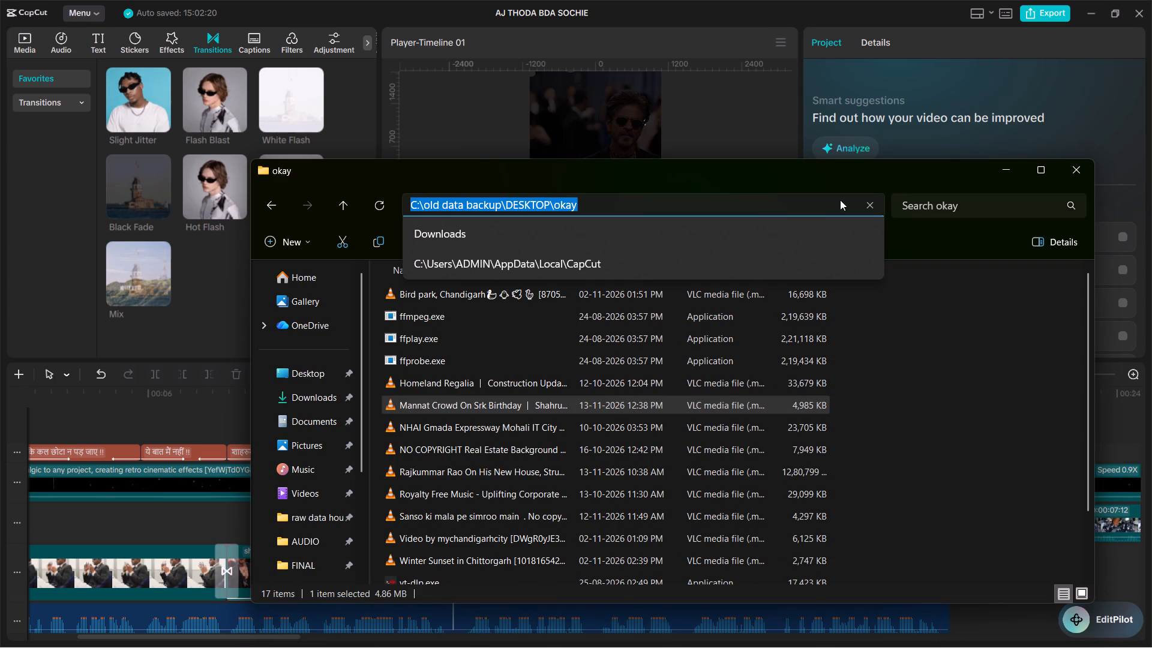
Open a Command Prompt in the C:\old data backup\DESKTOP\okay folder.
type("cmd")
key("Return")
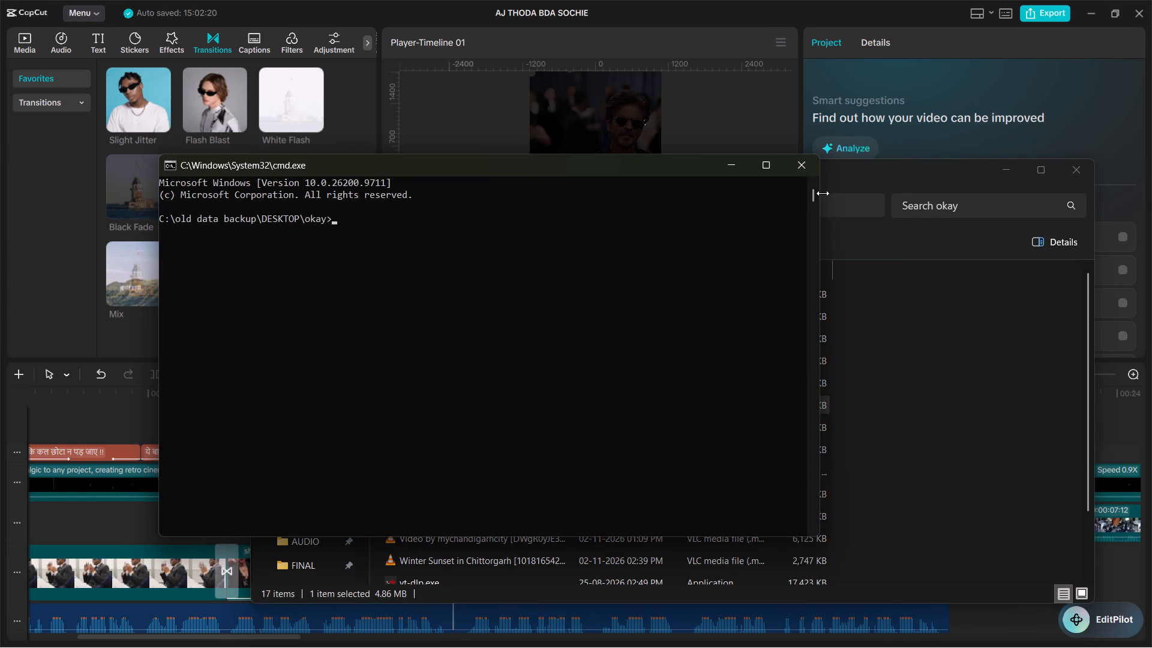
Download the copied YouTube link as an MP4 by running yt-dlp -t mp4 followed by the link.
type("yt -")
key("F12")
key("BackSpace")
key("BackSpace")
type("-dlp-")
key("BackSpace")
key("space")
type("-t")
key("space")
type("mp")
type("4")
key("space")
key("ctrl+v")
key("Return")
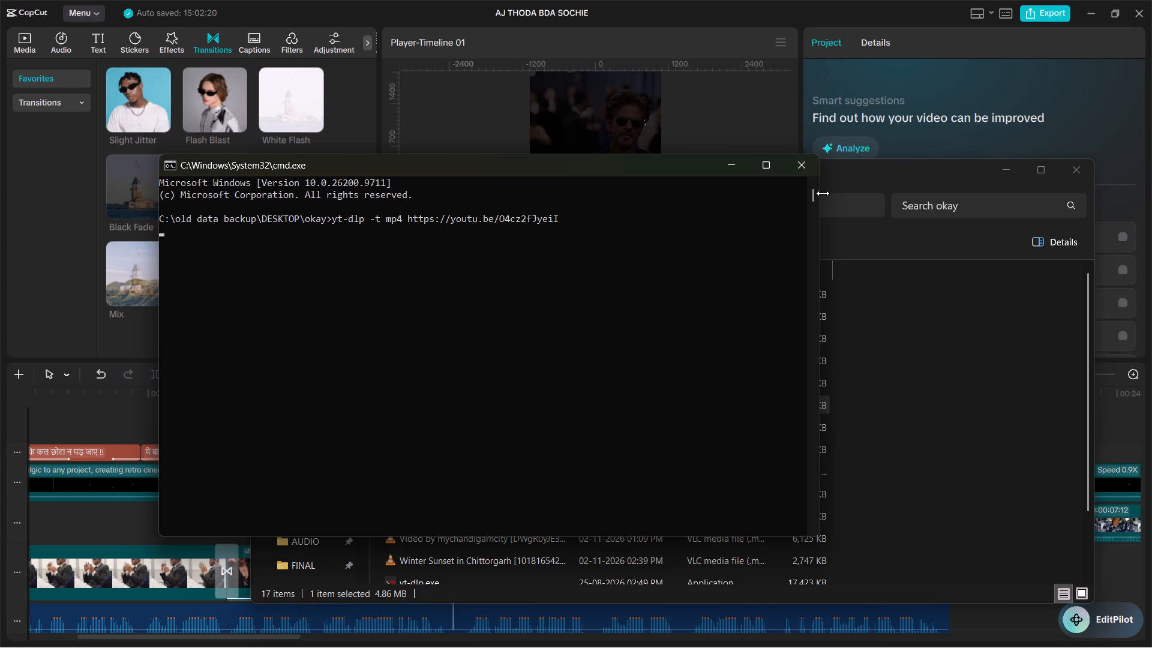
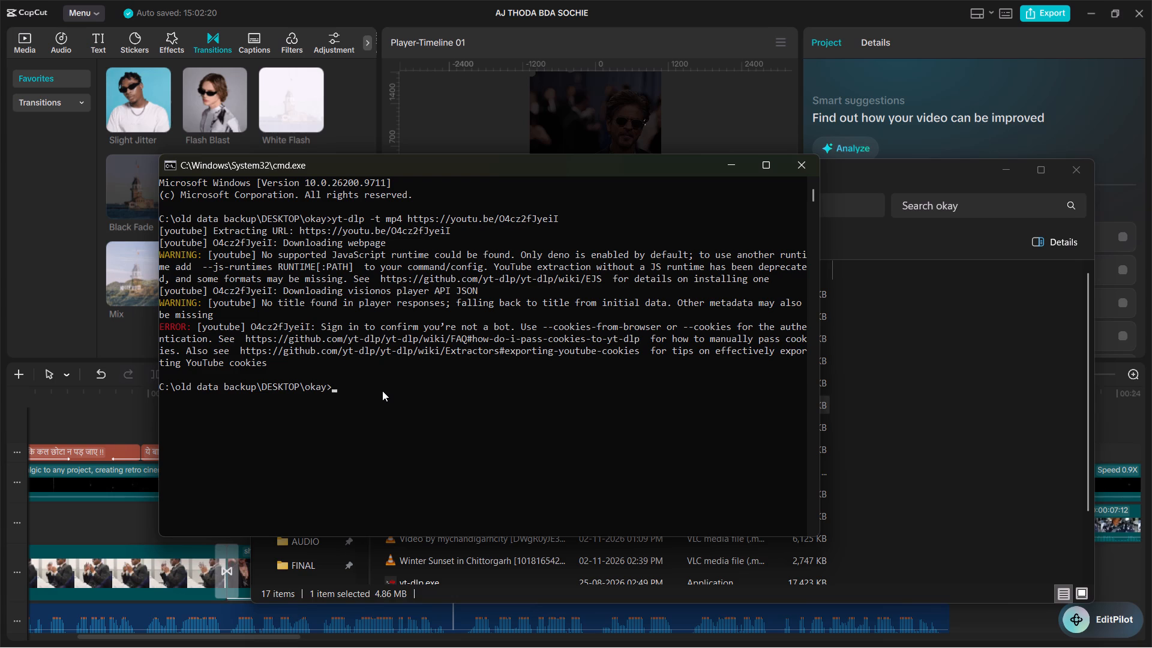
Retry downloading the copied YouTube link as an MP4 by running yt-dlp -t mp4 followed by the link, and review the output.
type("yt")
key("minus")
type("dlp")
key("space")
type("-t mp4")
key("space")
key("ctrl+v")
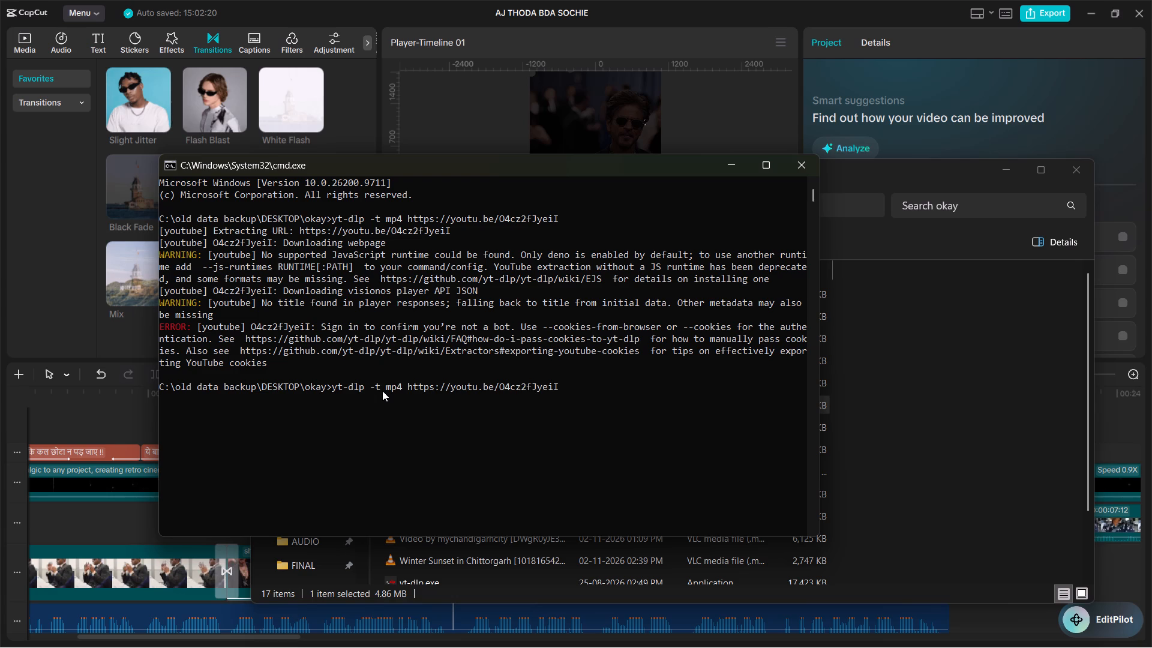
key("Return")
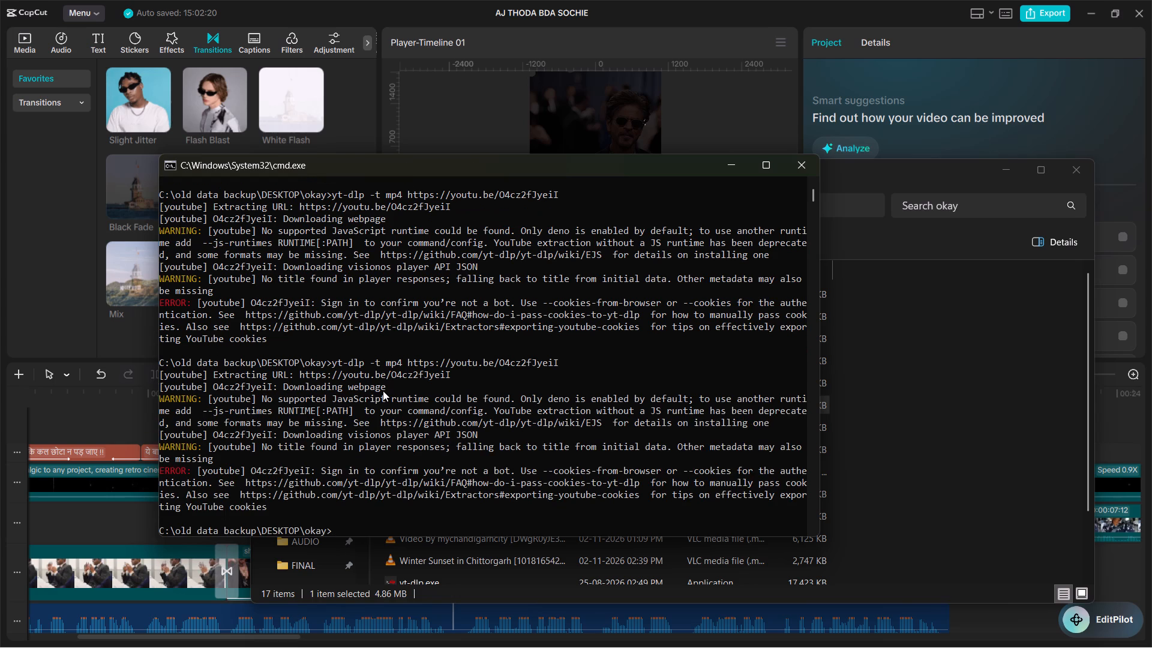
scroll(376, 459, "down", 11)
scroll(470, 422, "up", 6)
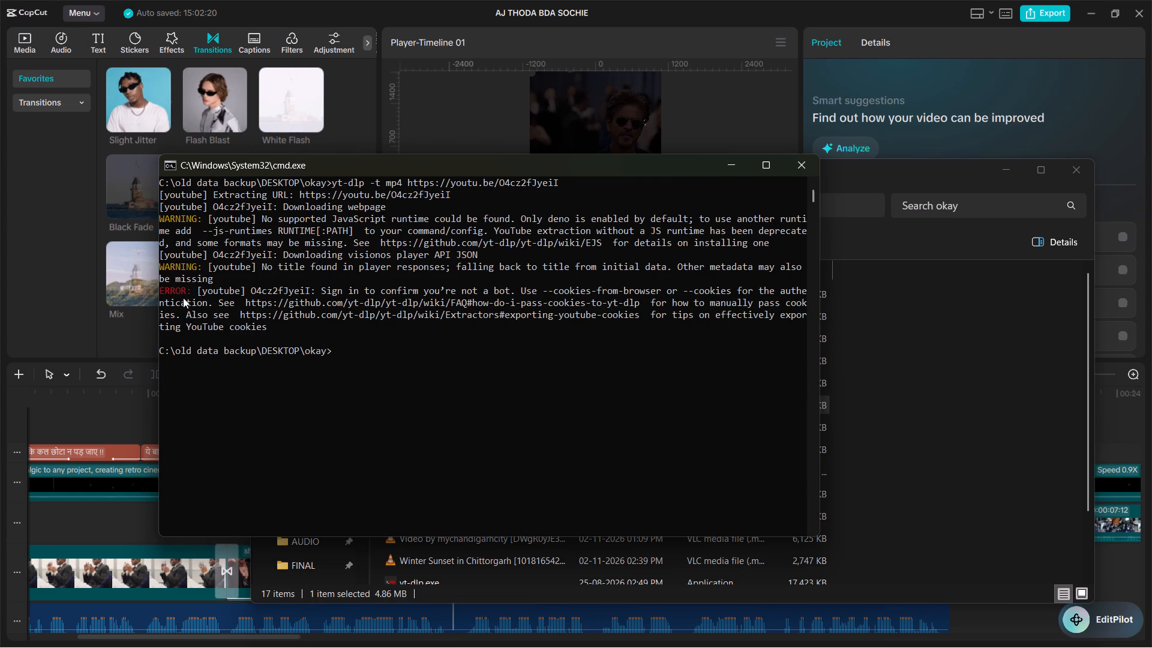
Minimize the Command Prompt window to get back to the okay folder.
left_click(730, 171)
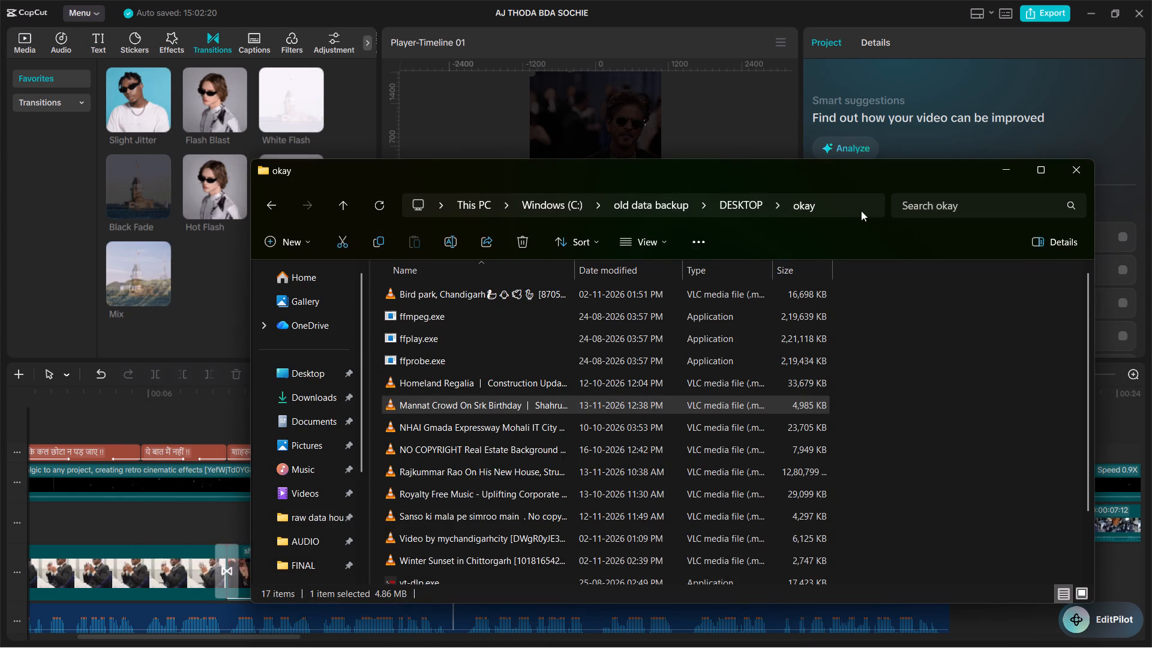
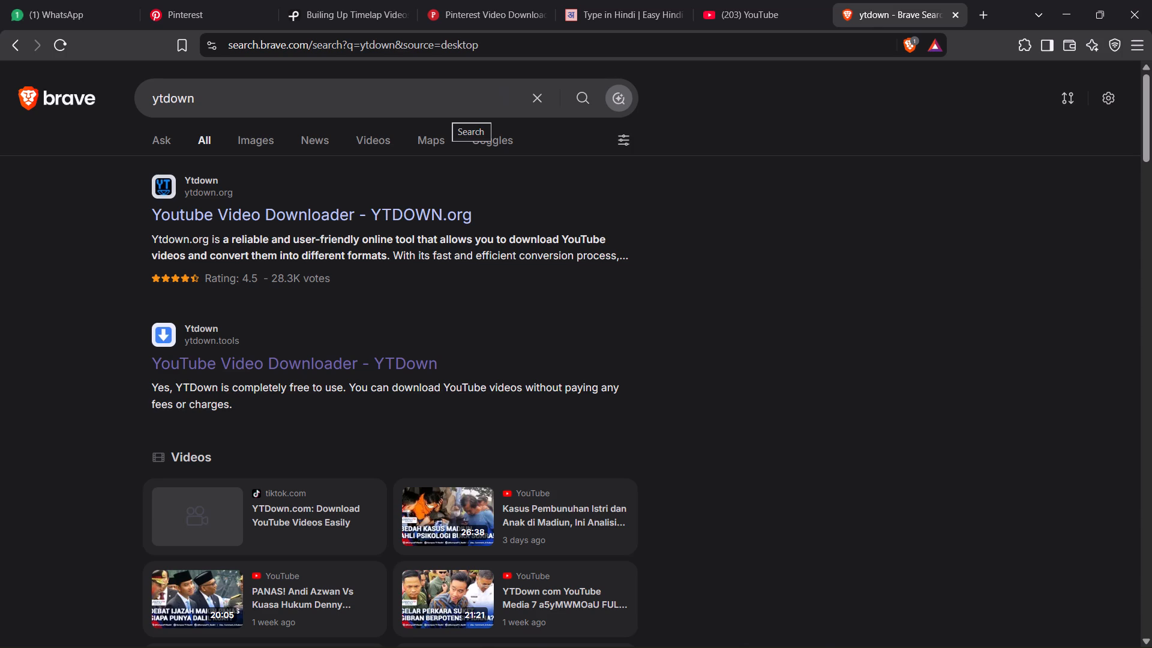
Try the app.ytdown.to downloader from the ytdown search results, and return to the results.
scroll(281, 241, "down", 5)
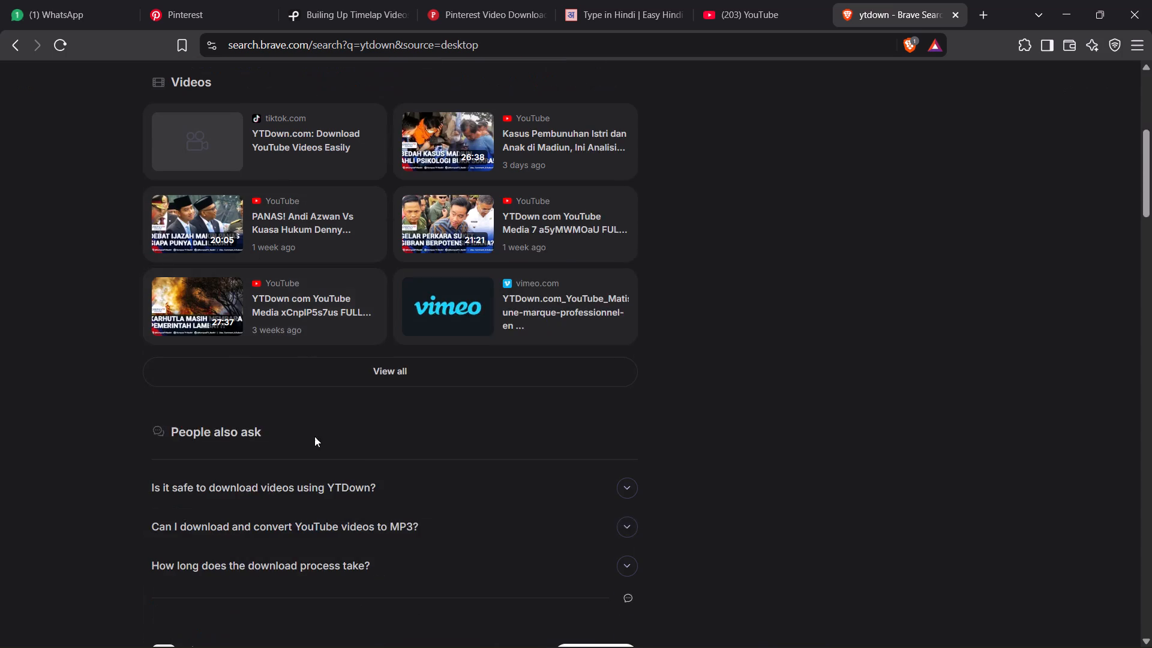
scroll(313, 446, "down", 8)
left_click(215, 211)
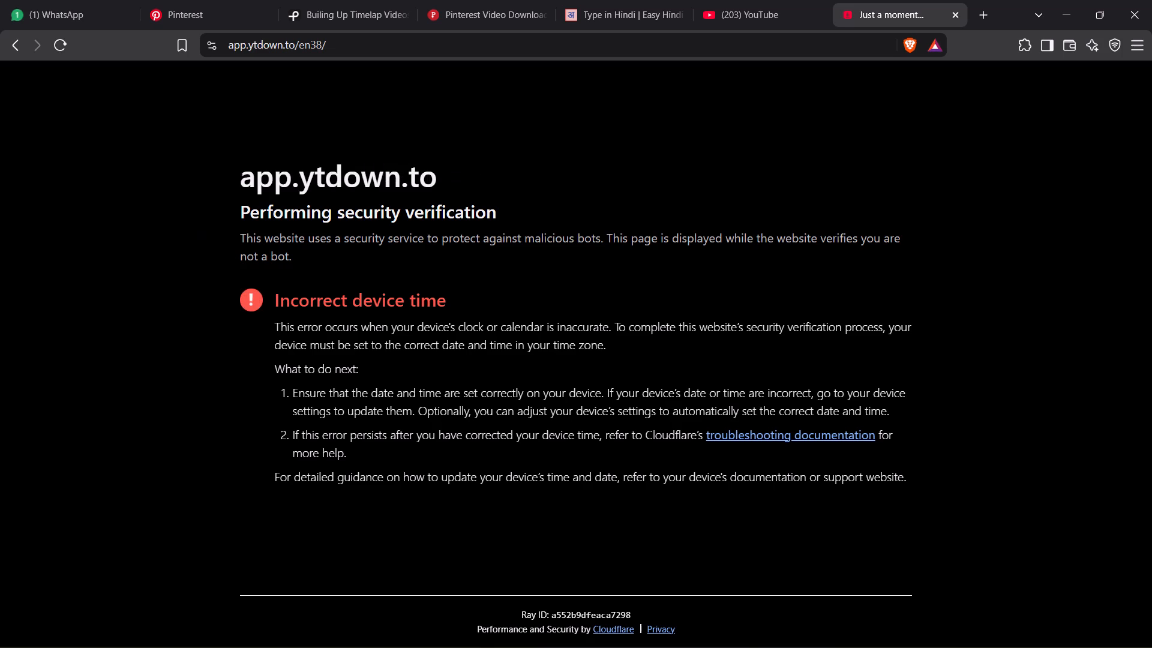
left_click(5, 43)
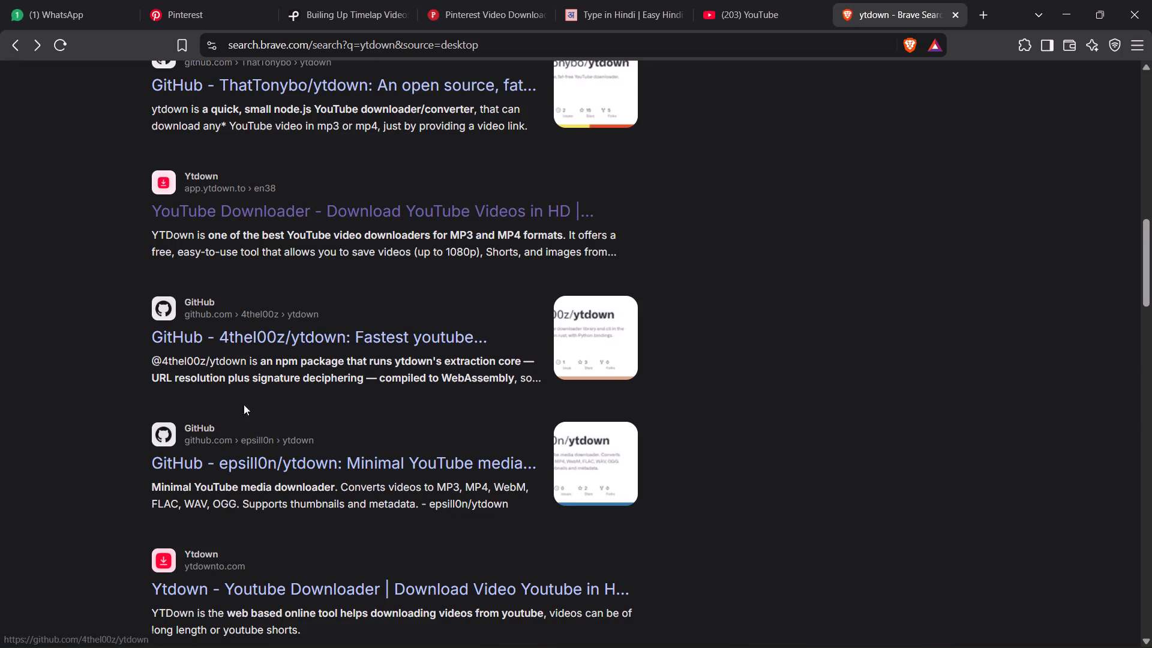
Open the ytdownto.com downloader from the search results and submit the copied YouTube link to get its download options.
left_click(200, 583)
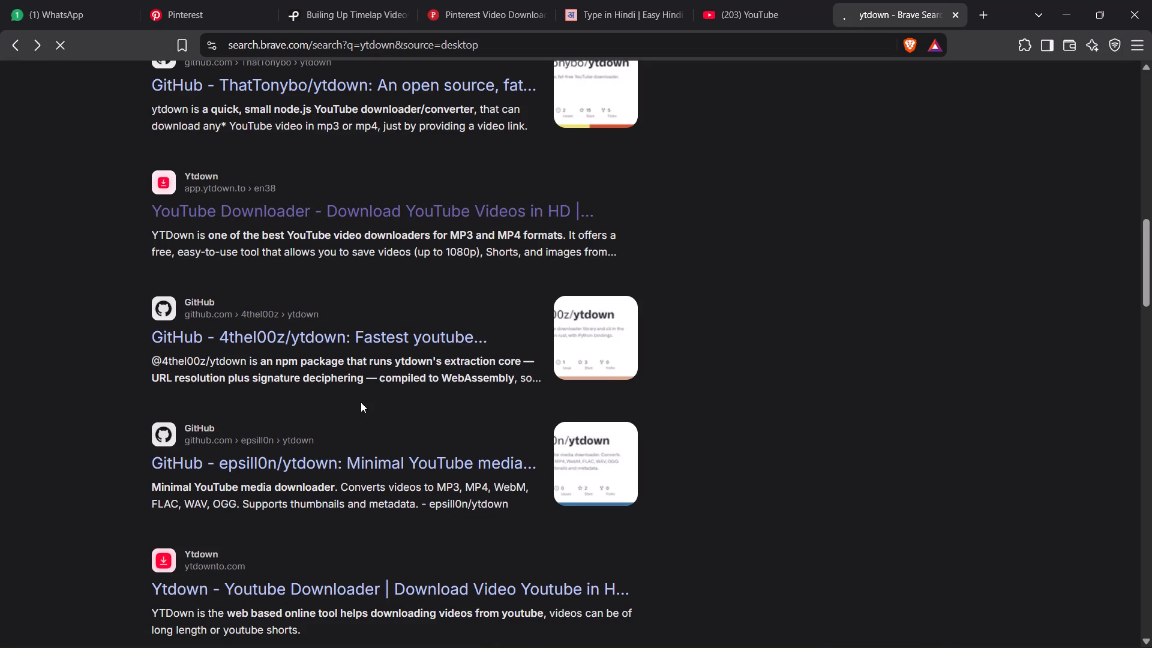
left_click(357, 269)
key("ctrl+v")
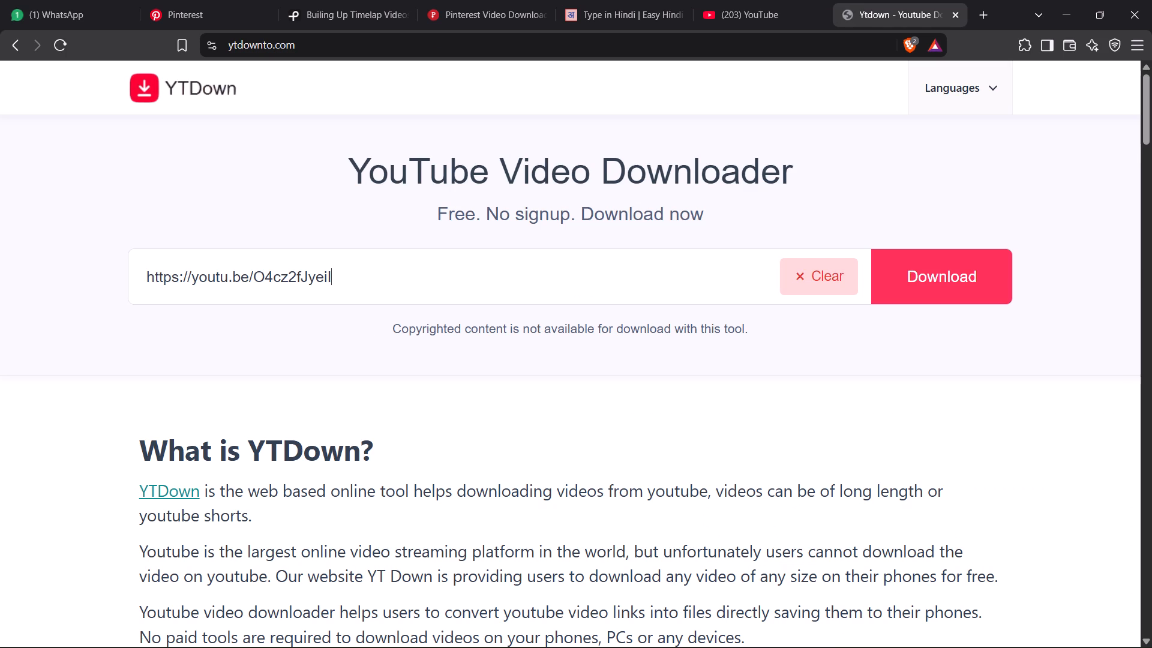
left_click(893, 284)
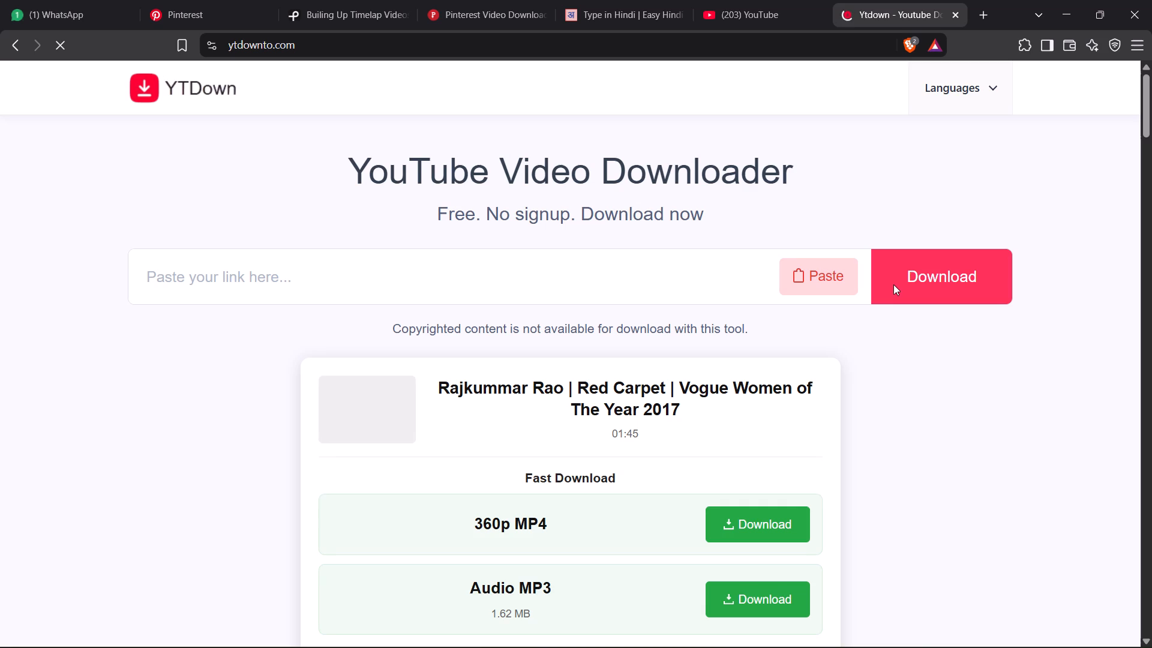
Download the 1080p MP4 version and save it in the RAW folder as "ghee khatam".
scroll(346, 553, "down", 2)
scroll(568, 461, "down", 3)
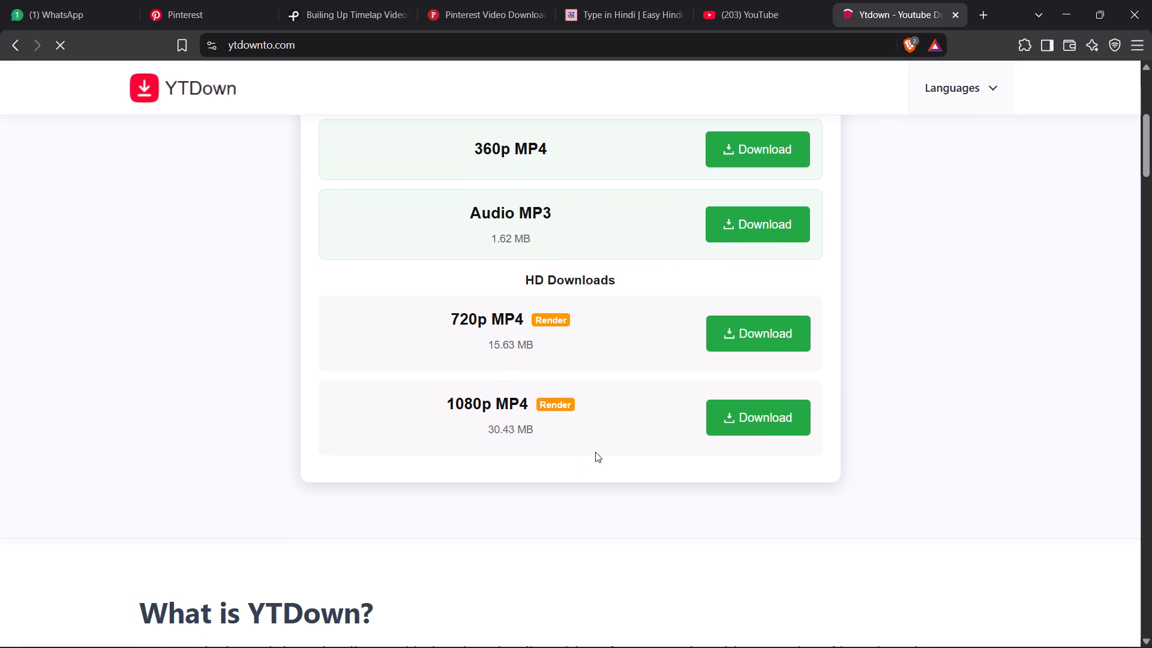
left_click(721, 422)
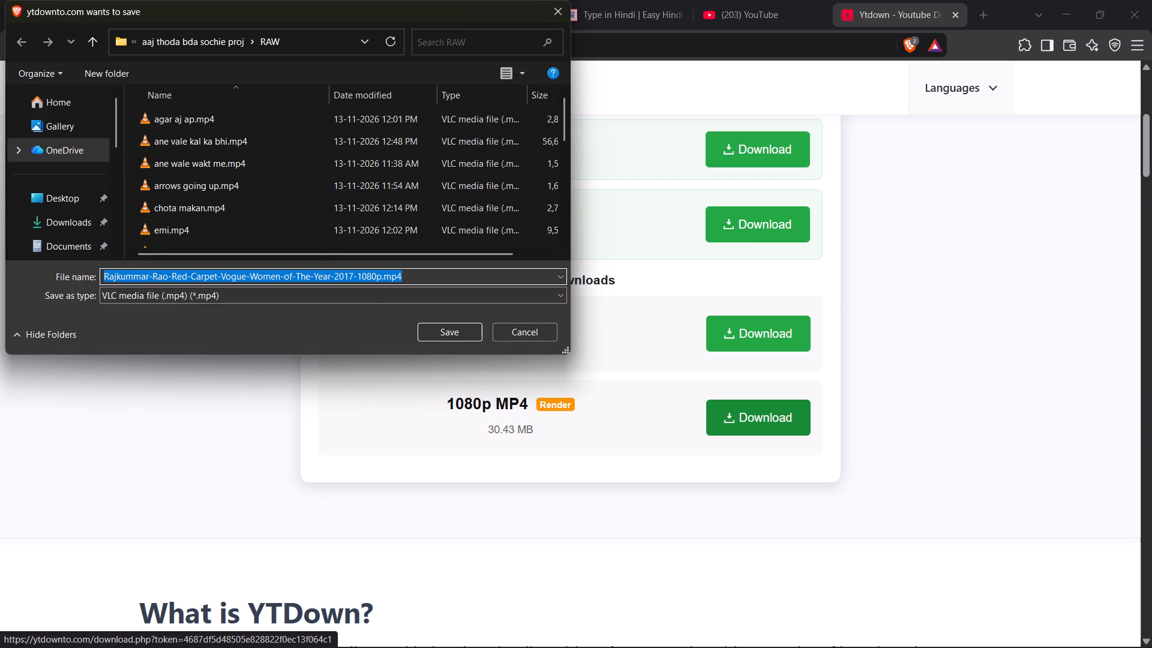
type("ghee")
key("space")
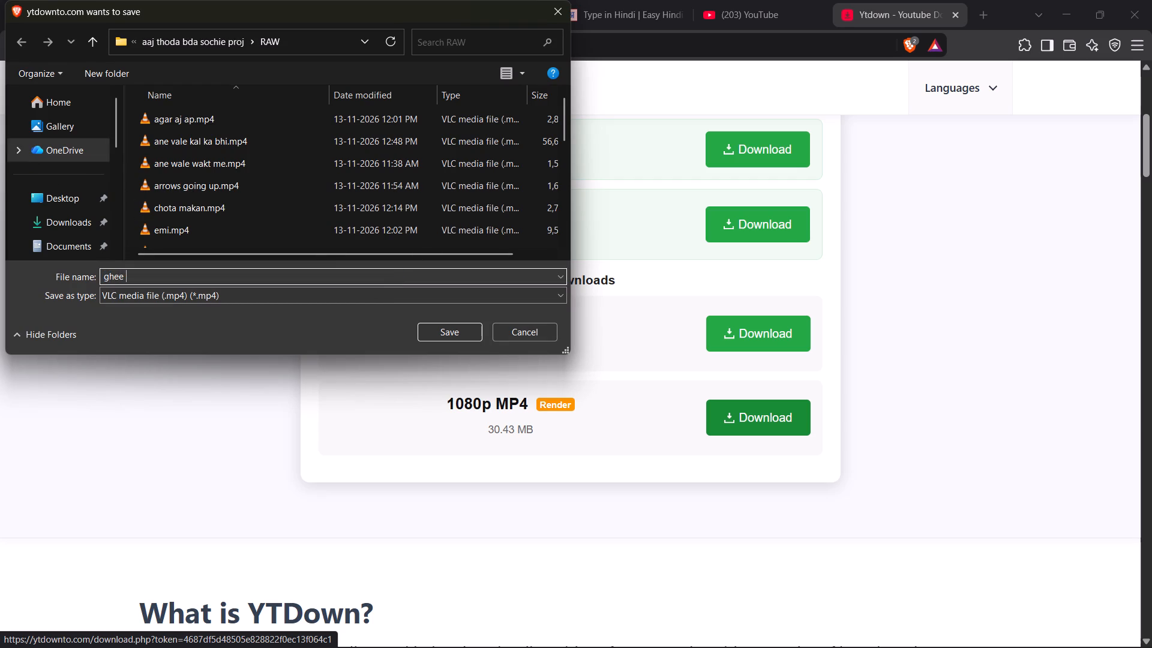
type("khatam")
key("Return")
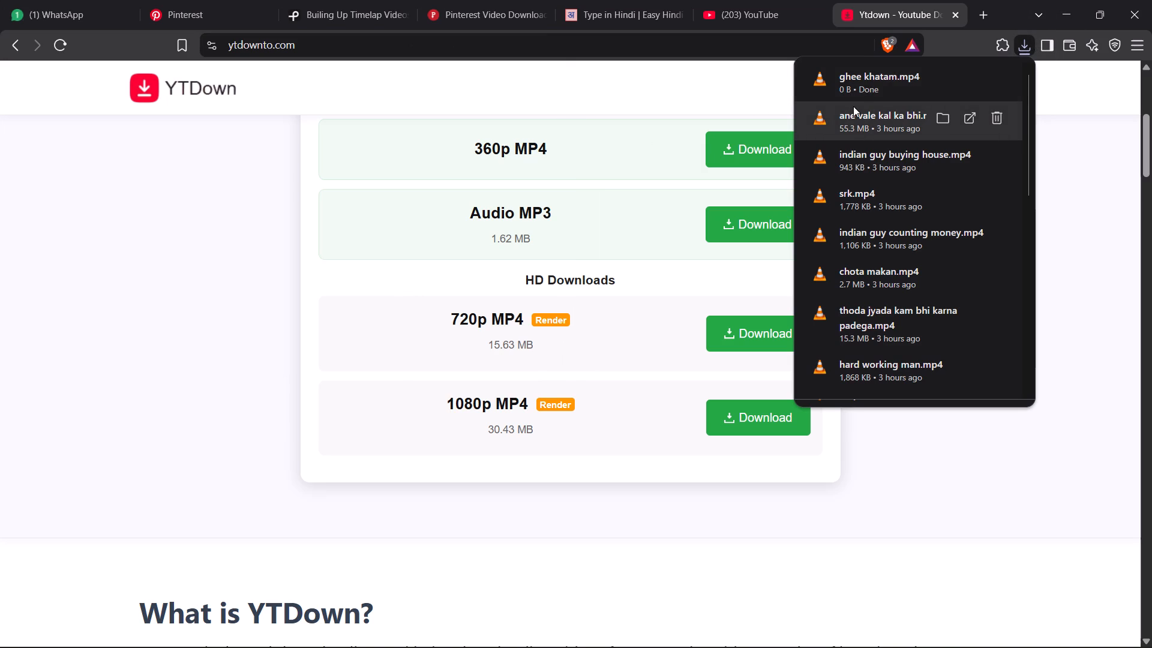
Open the downloaded ghee khatam.mp4 in VLC media player to check it, and close the player.
left_click(905, 83)
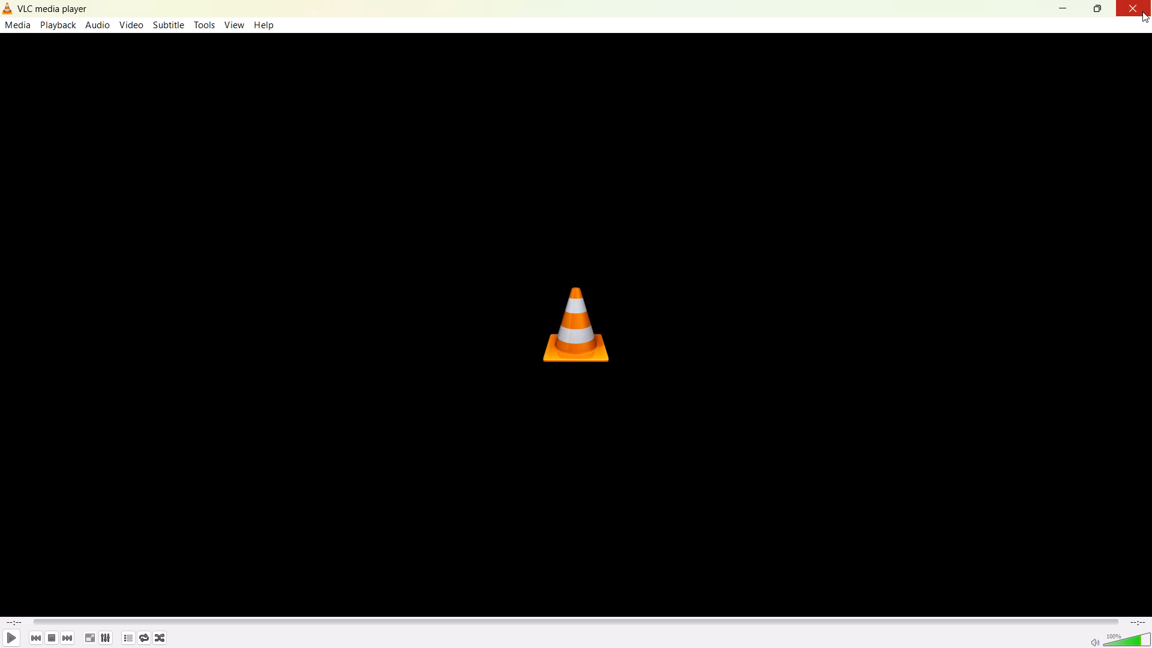
key("Escape")
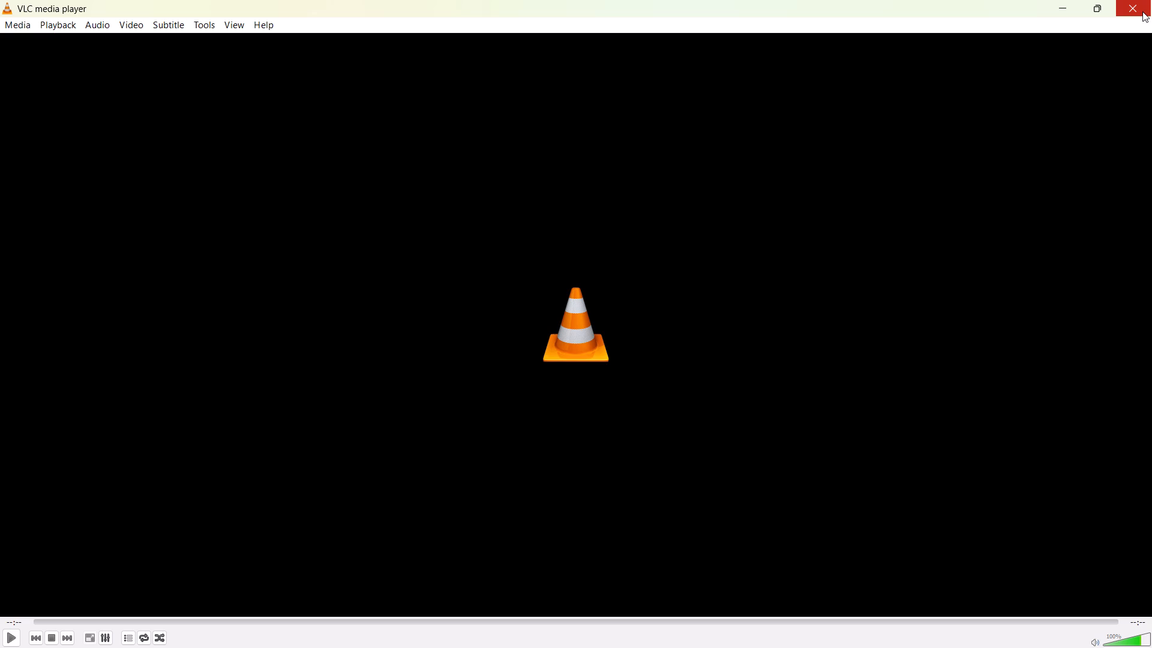
scroll(1142, 11, "up", 1)
left_click(1141, 5)
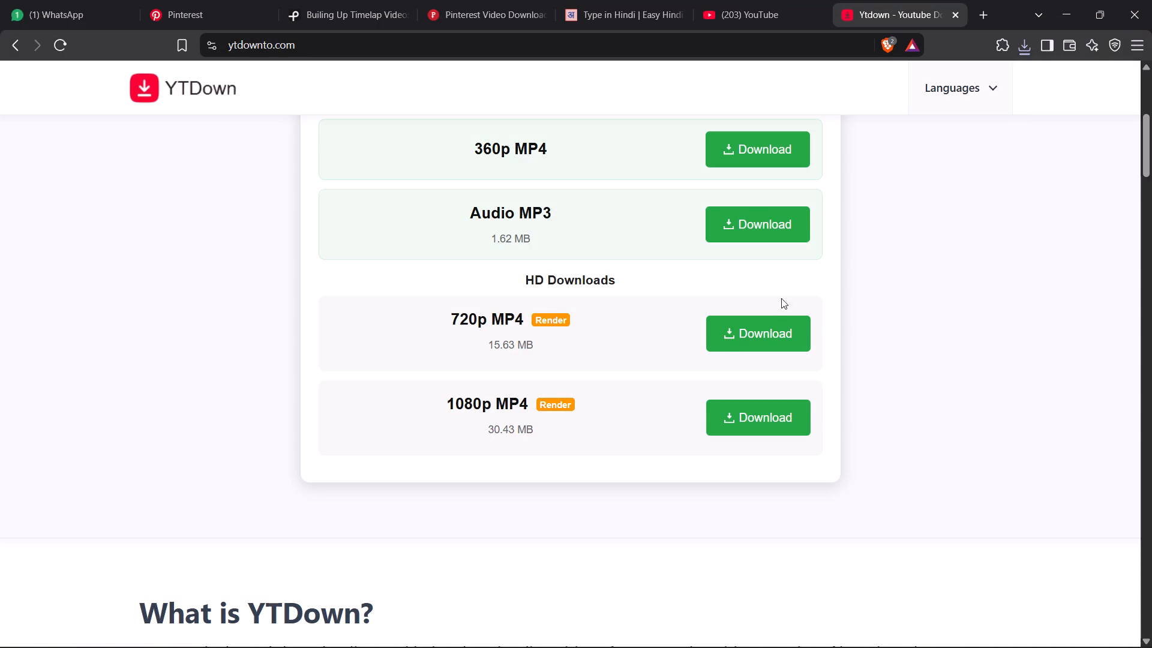
Show the browser's recent download history to check the ghee khatam.mp4 entry.
scroll(838, 268, "up", 5)
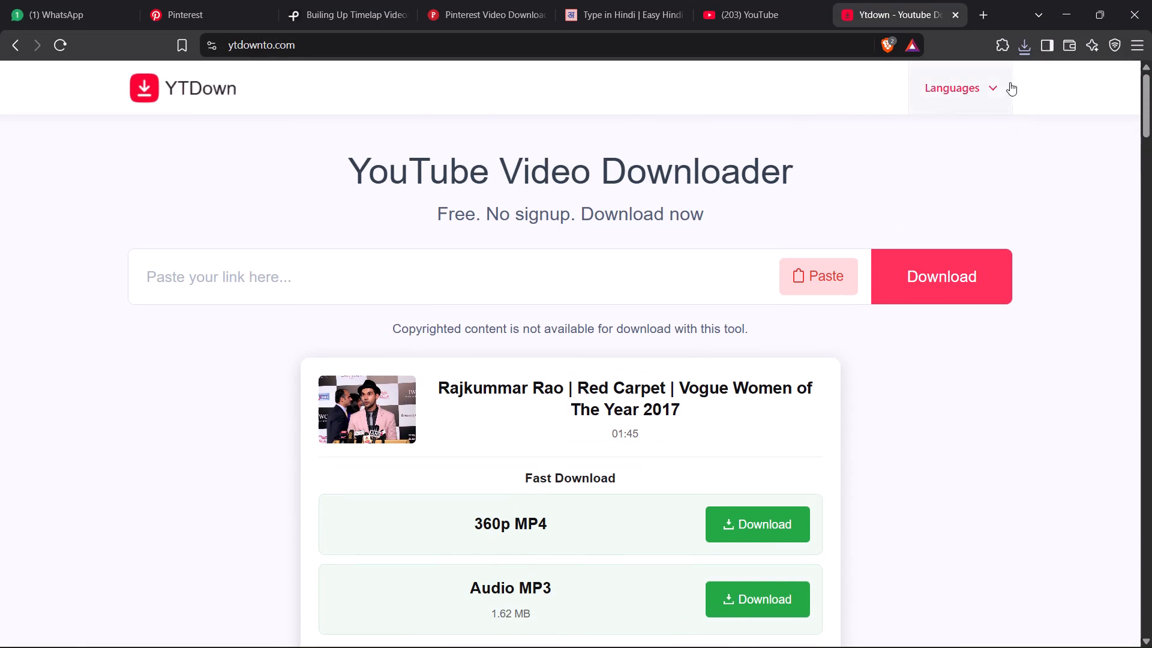
left_click(1018, 44)
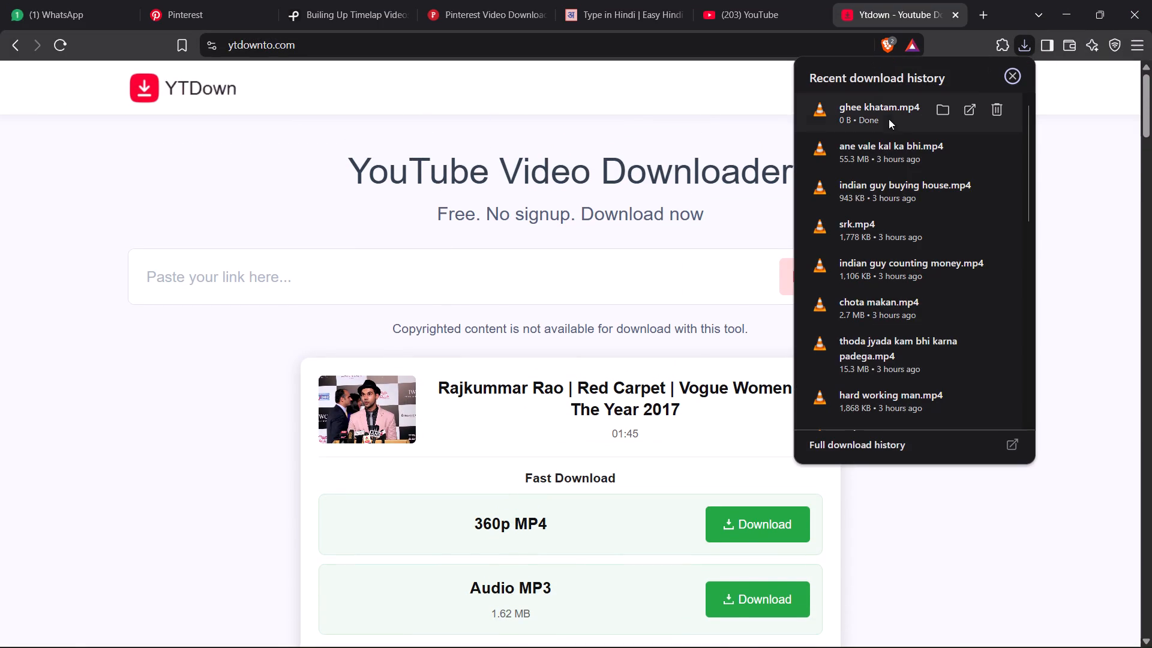
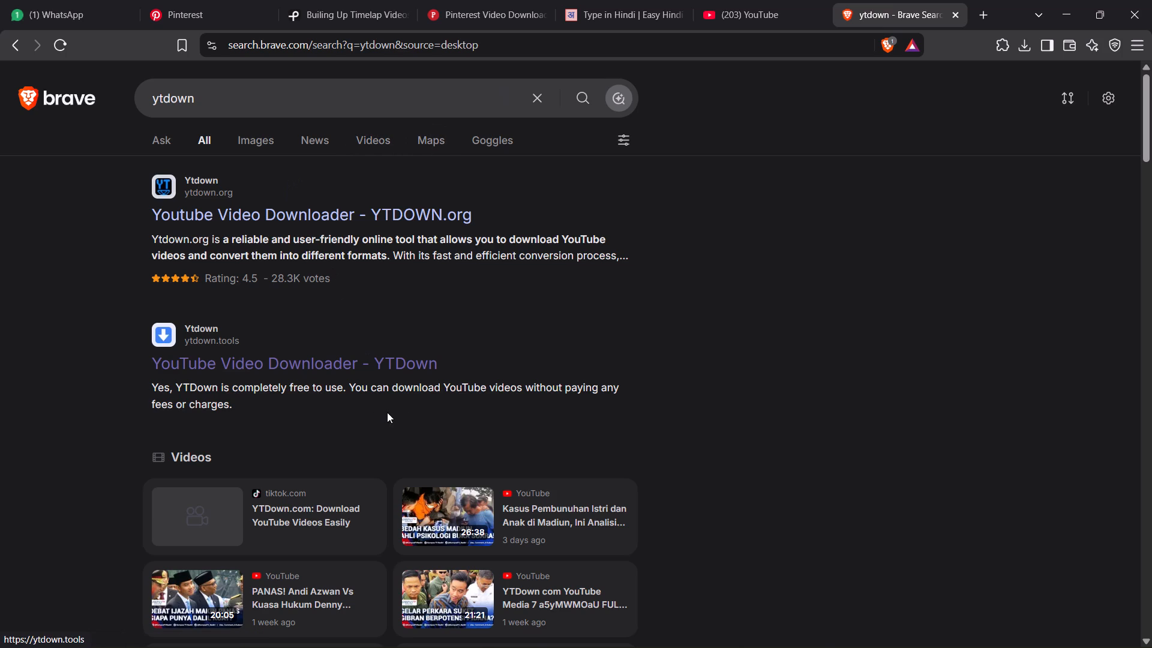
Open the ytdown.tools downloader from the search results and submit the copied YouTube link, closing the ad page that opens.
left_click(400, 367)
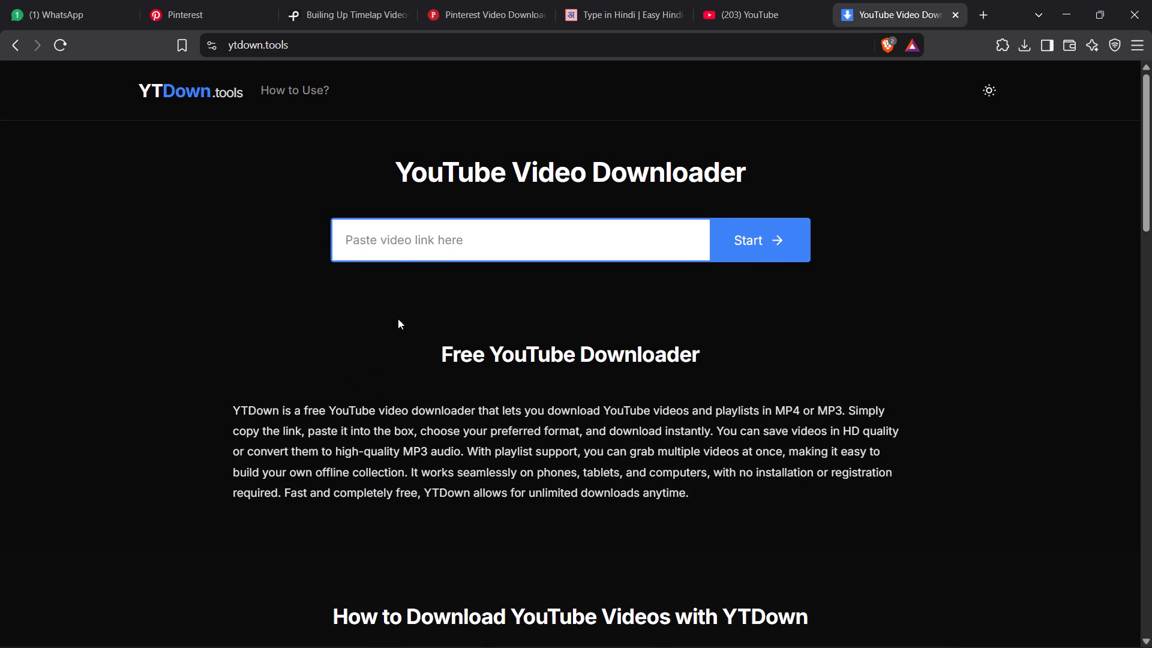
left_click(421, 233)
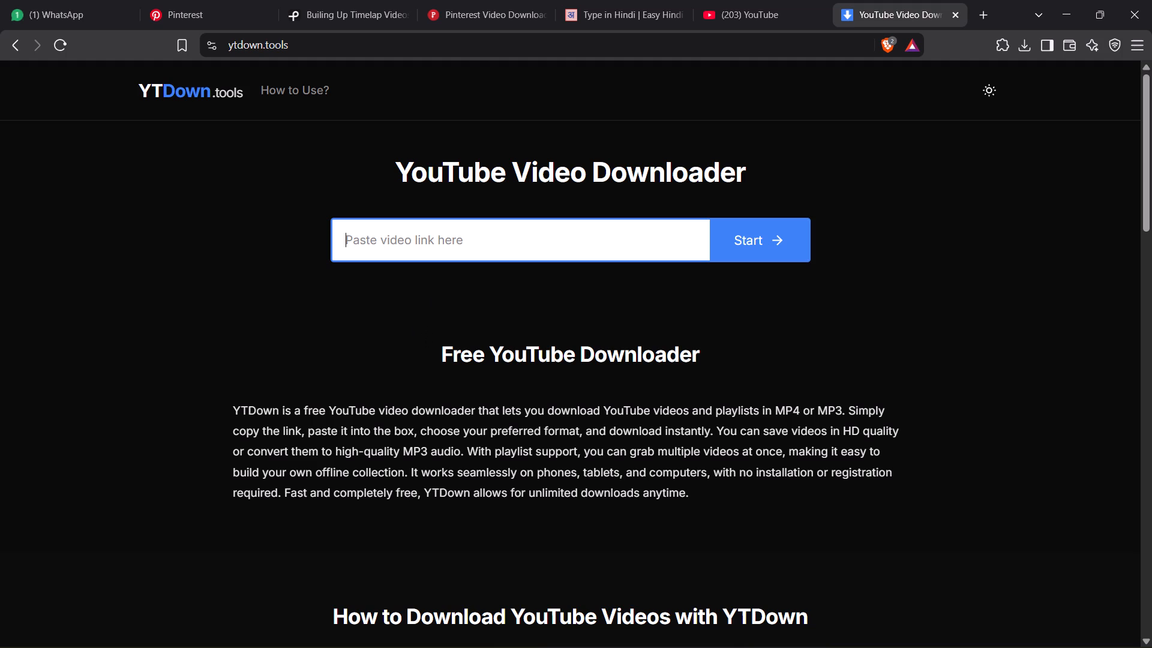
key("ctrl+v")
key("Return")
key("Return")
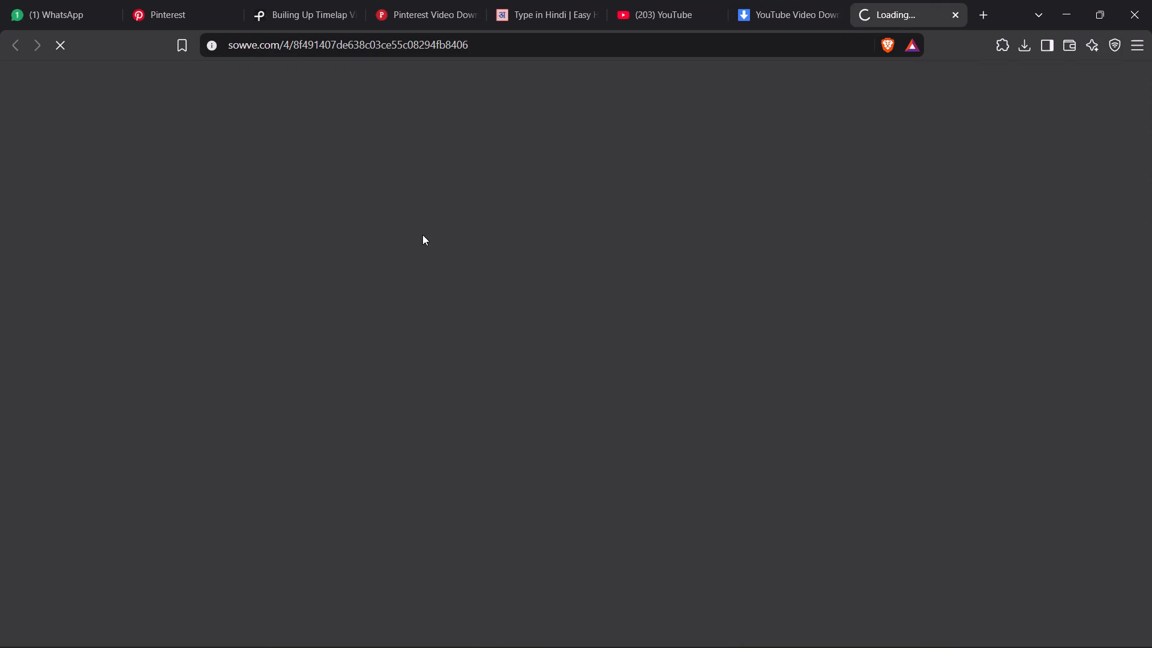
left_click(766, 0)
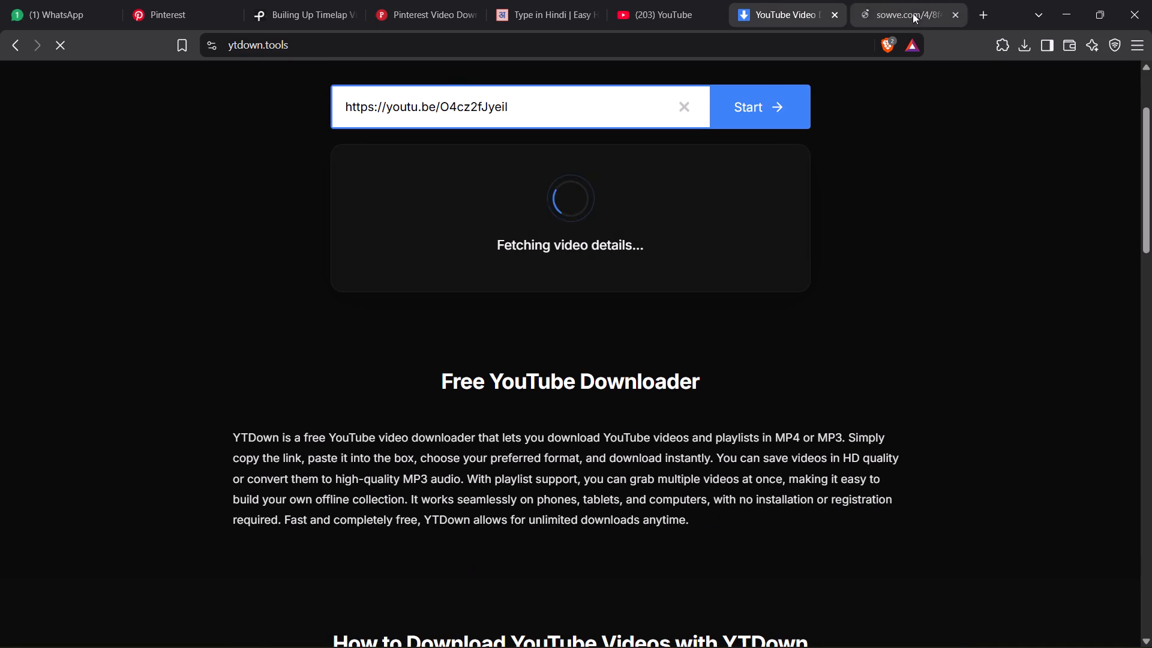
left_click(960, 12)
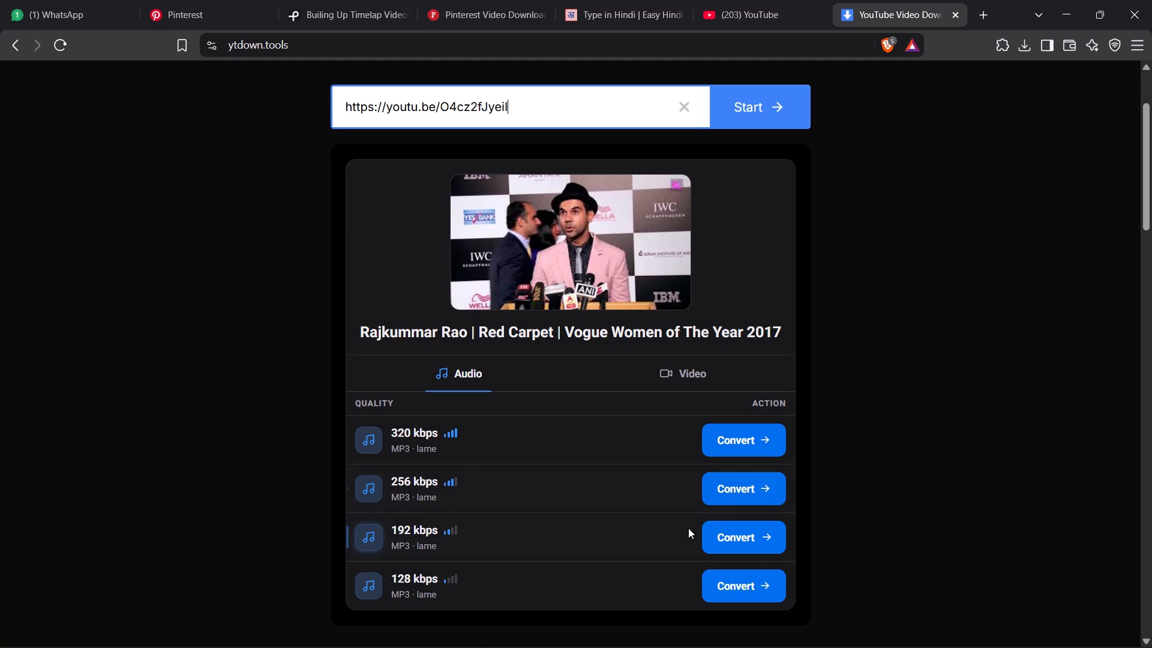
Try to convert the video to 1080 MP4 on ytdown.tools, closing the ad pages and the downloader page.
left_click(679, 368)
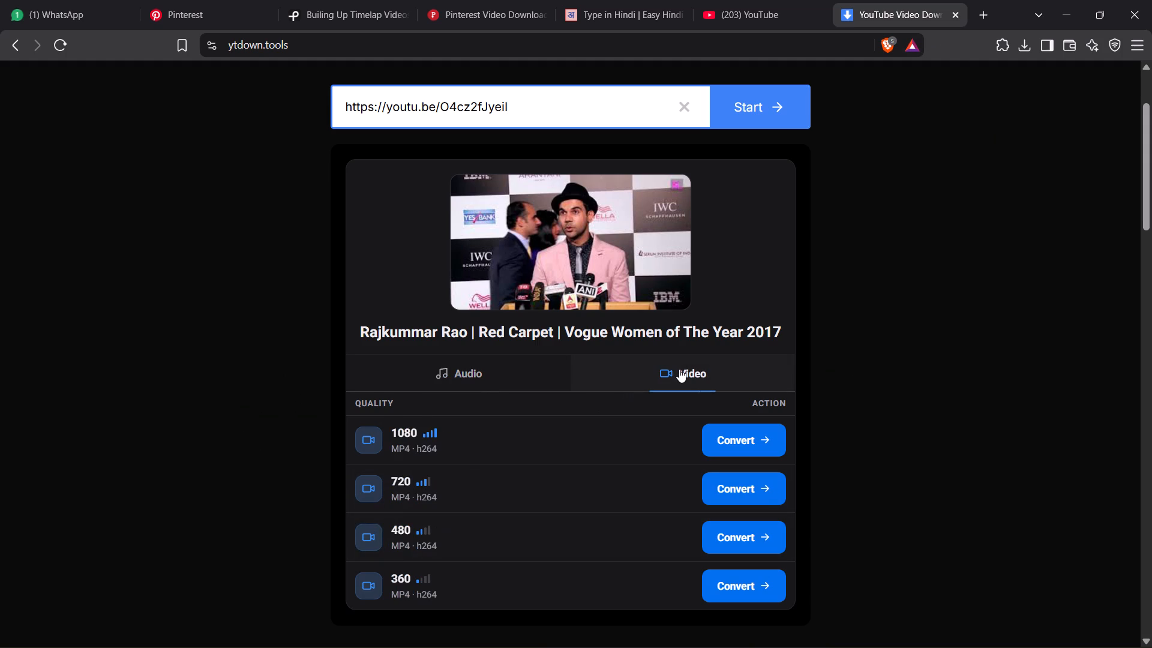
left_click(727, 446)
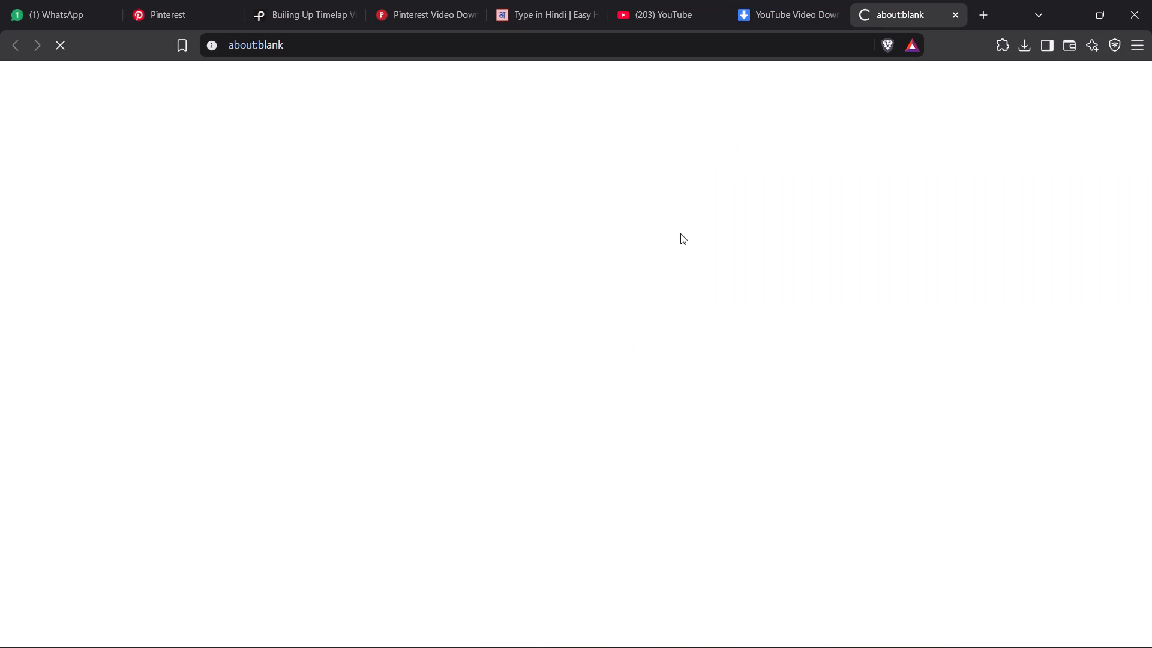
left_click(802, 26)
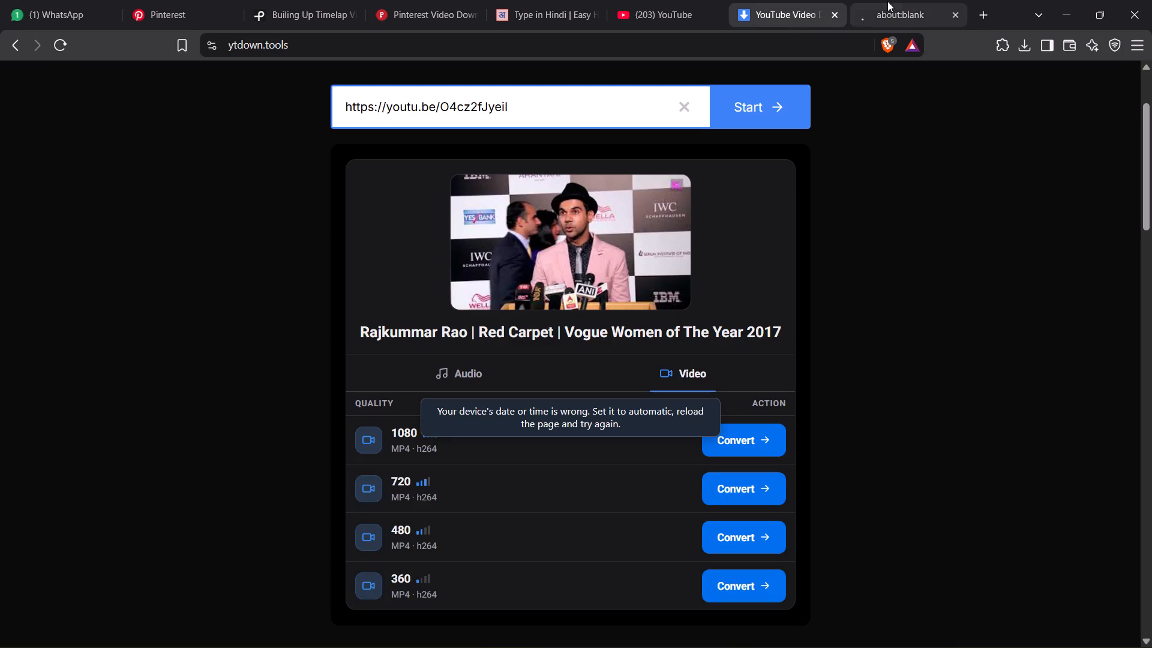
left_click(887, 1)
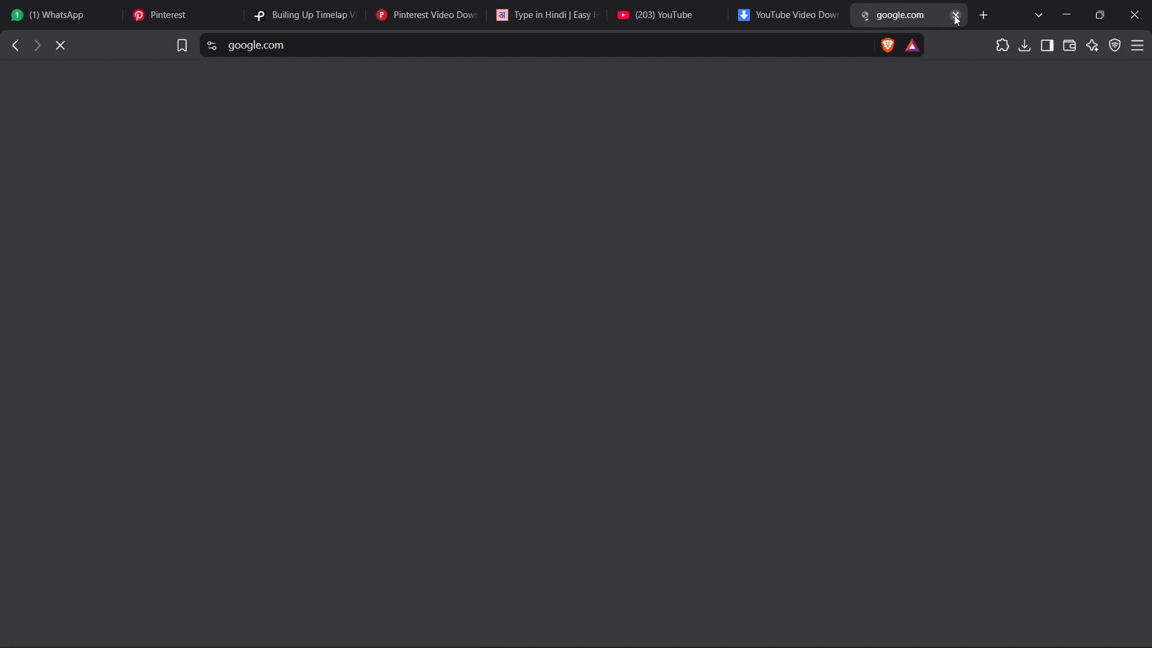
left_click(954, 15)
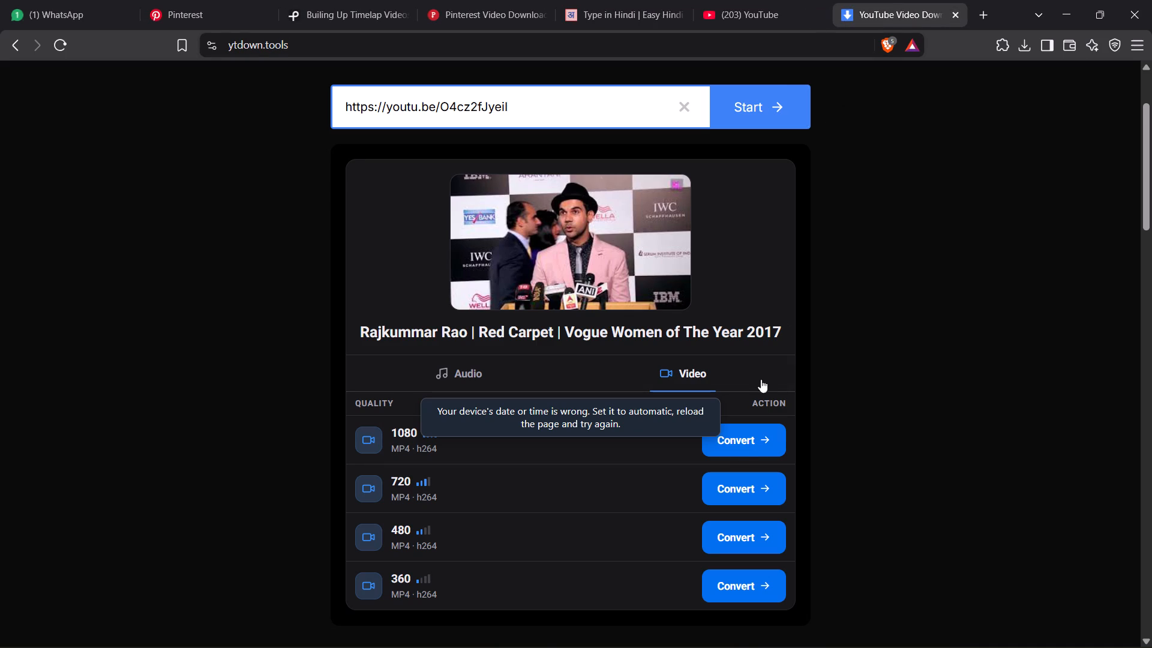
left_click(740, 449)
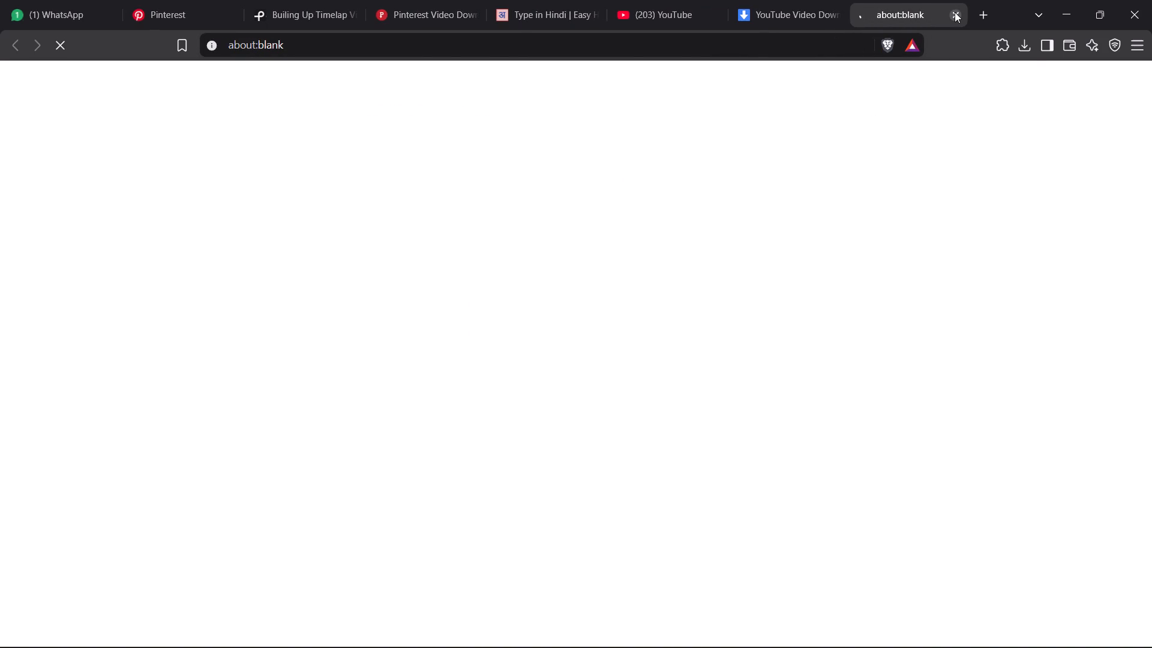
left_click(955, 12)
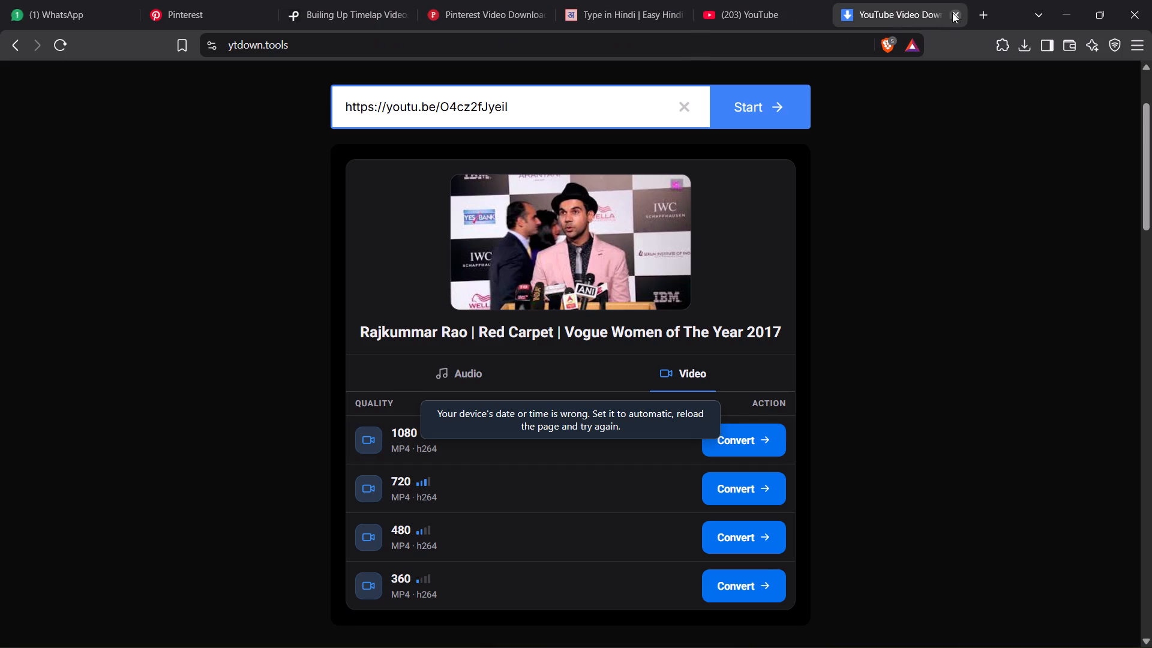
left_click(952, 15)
Switch to CapCut and play back the timeline's Shahrukh Khan and house clips to review the captions and transitions.
left_click(1063, 22)
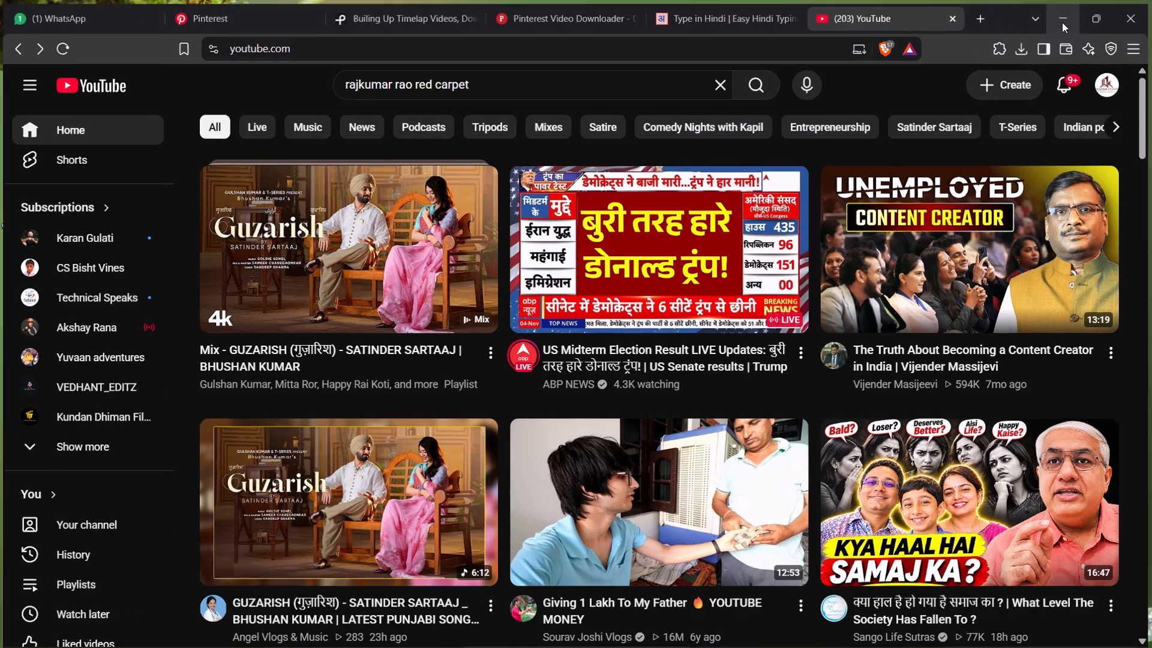
left_click(639, 620)
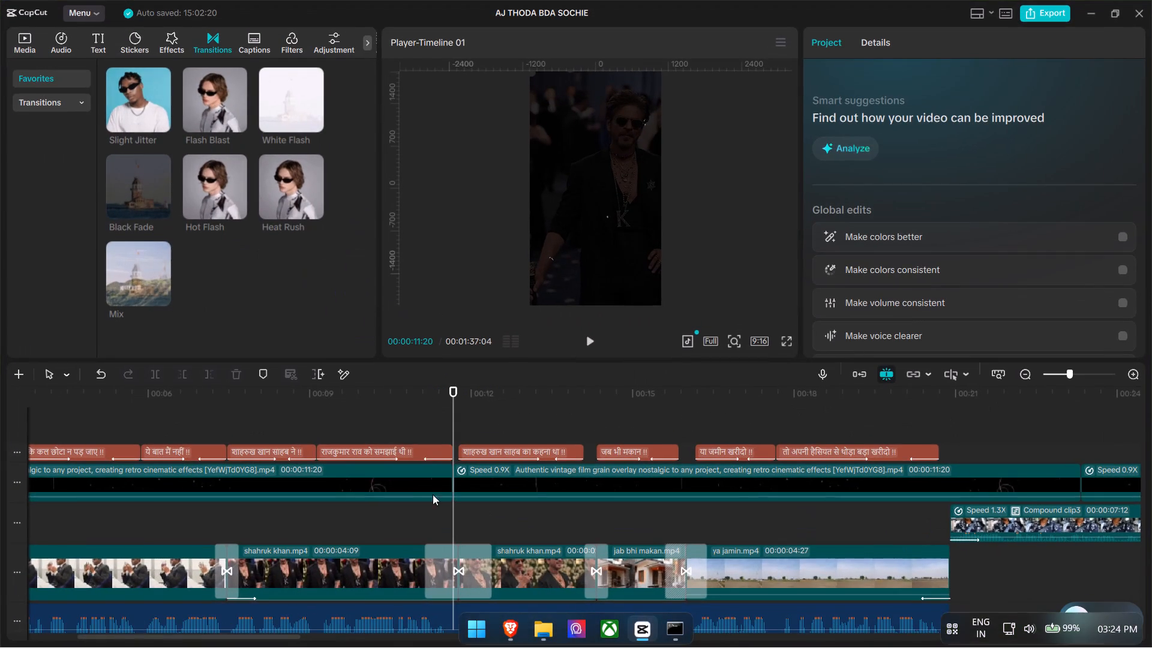
left_click(404, 420)
left_click_drag(404, 420, 433, 419)
key("space")
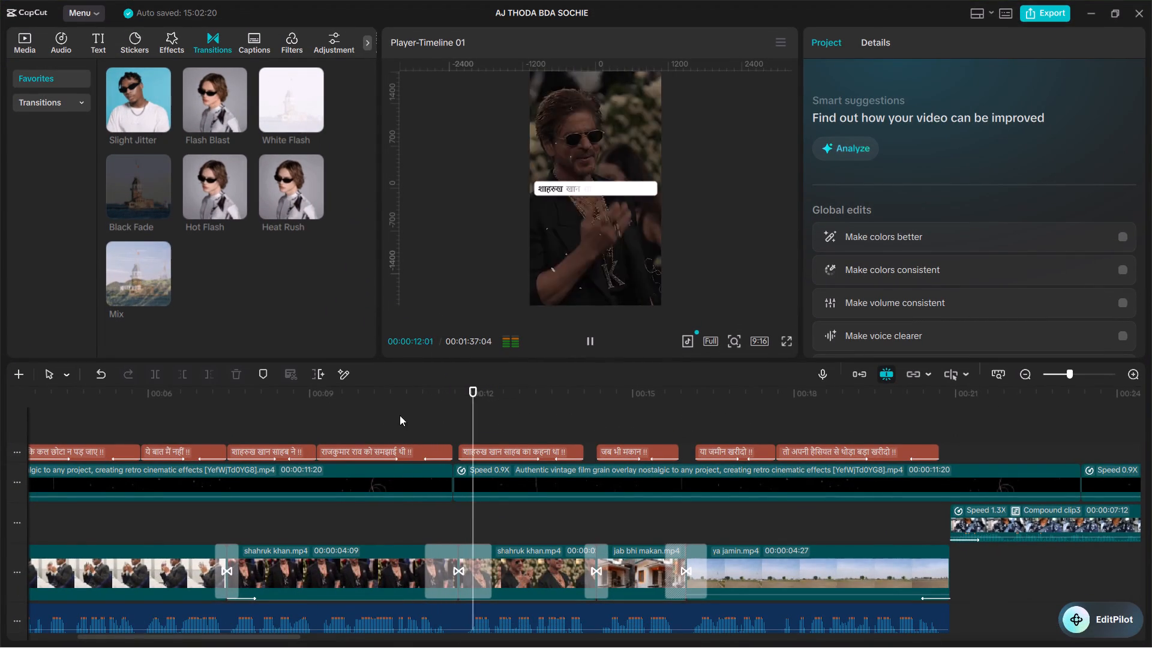
left_click(368, 402)
key("space")
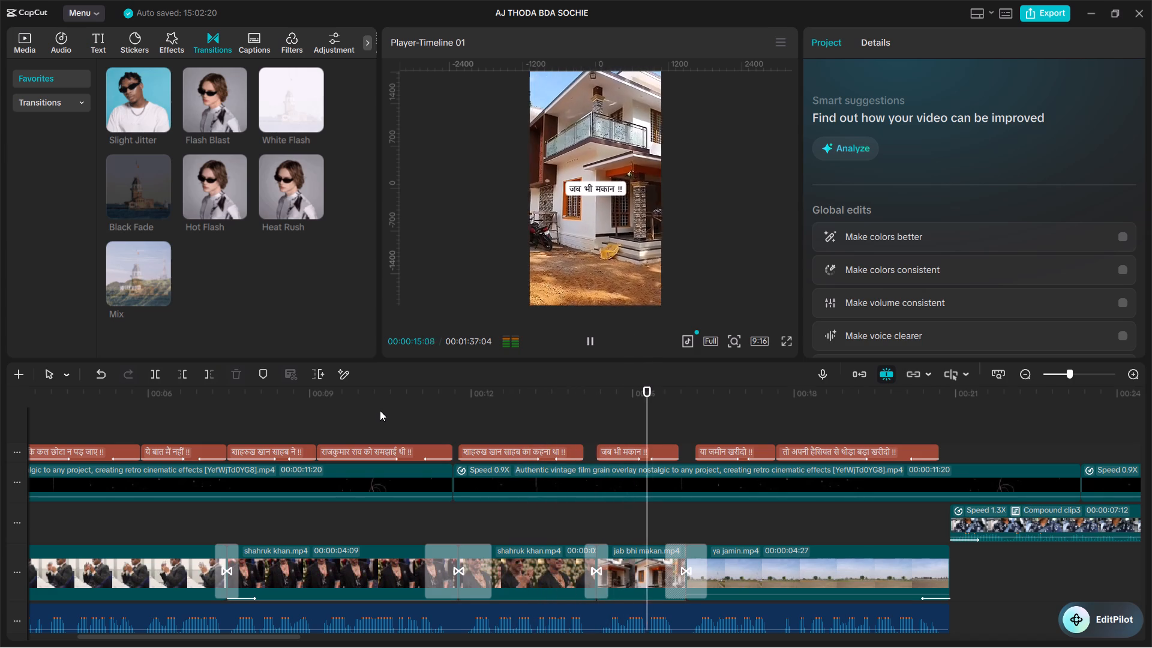
key("space")
left_click(323, 416)
key("space")
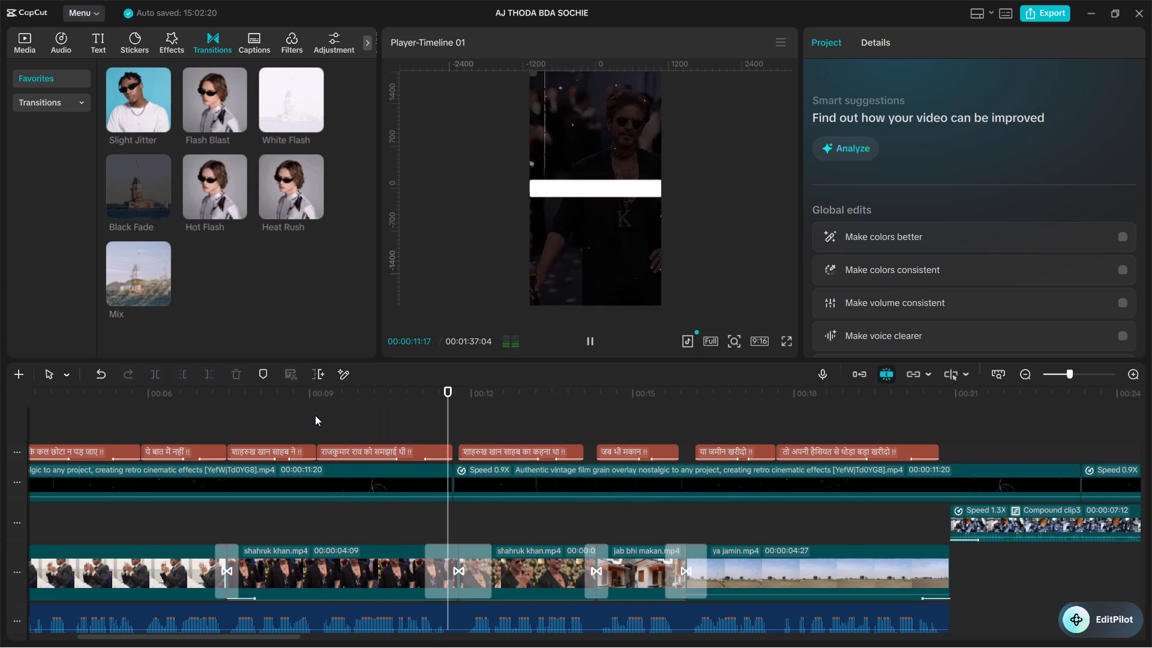
double_click(315, 415)
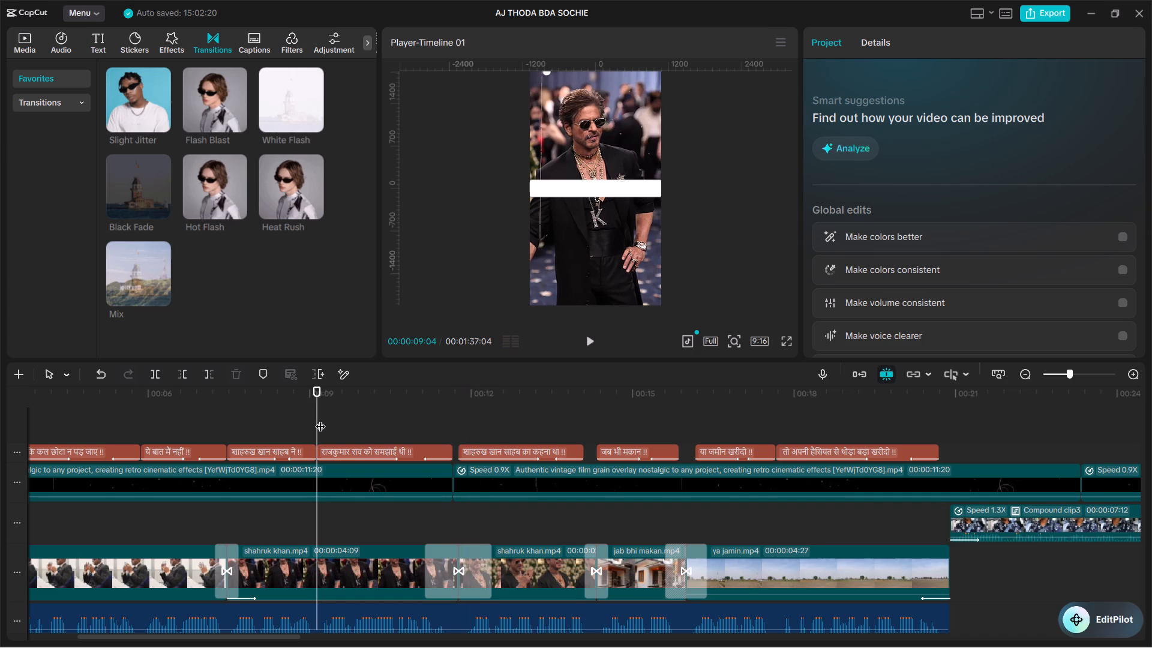
Switch back to the Brave browser and search the web for "yt downloader" in a new tab.
key("alt+Tab")
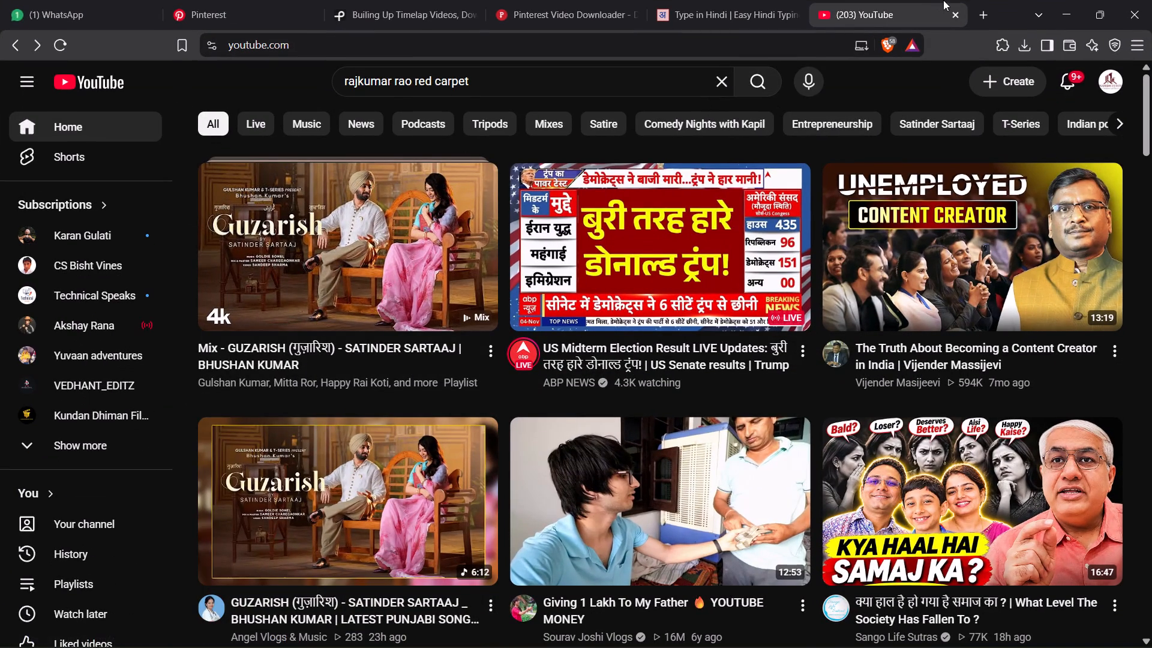
left_click(970, 13)
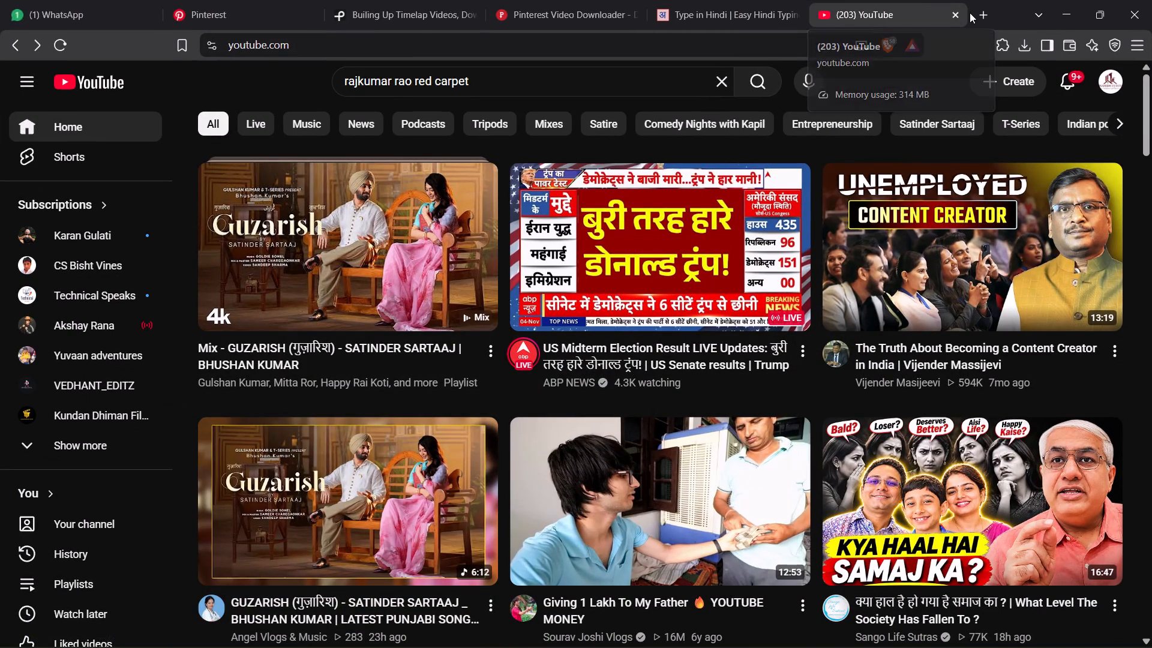
left_click(973, 10)
left_click(717, 59)
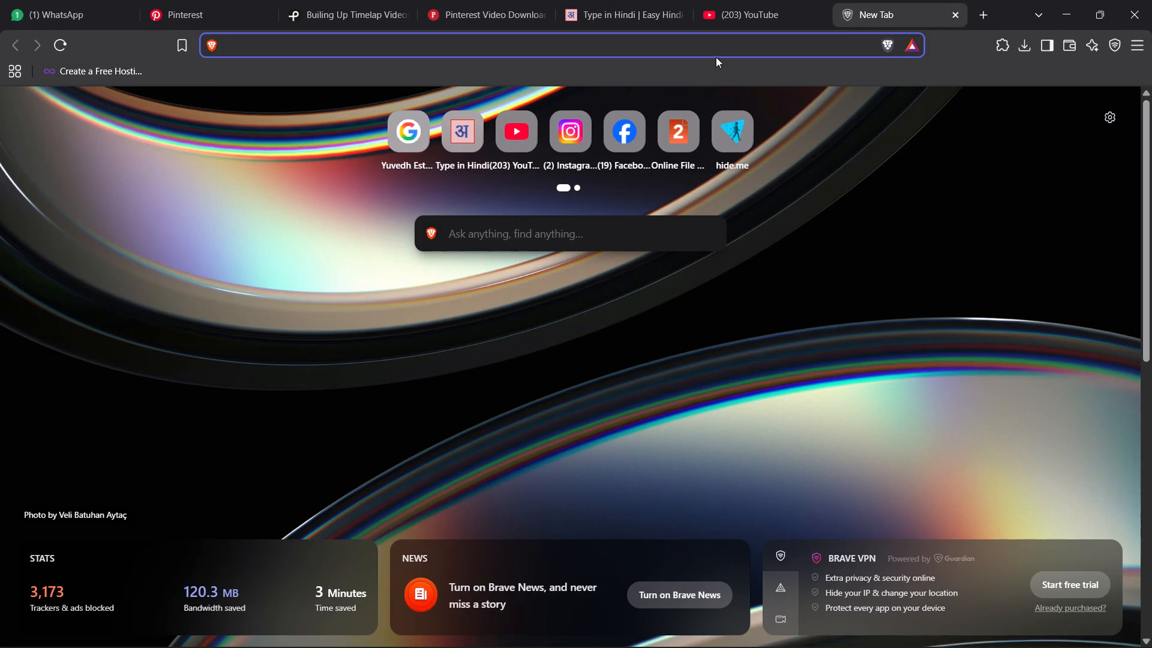
left_click(716, 50)
type("yt")
key("space")
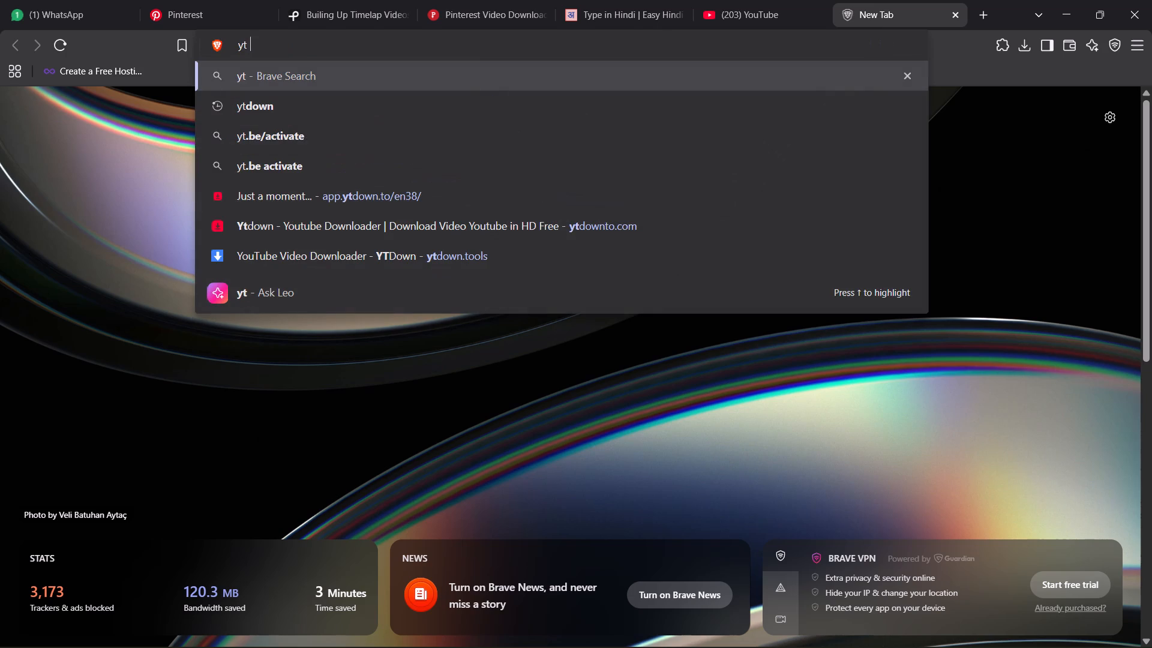
type("do")
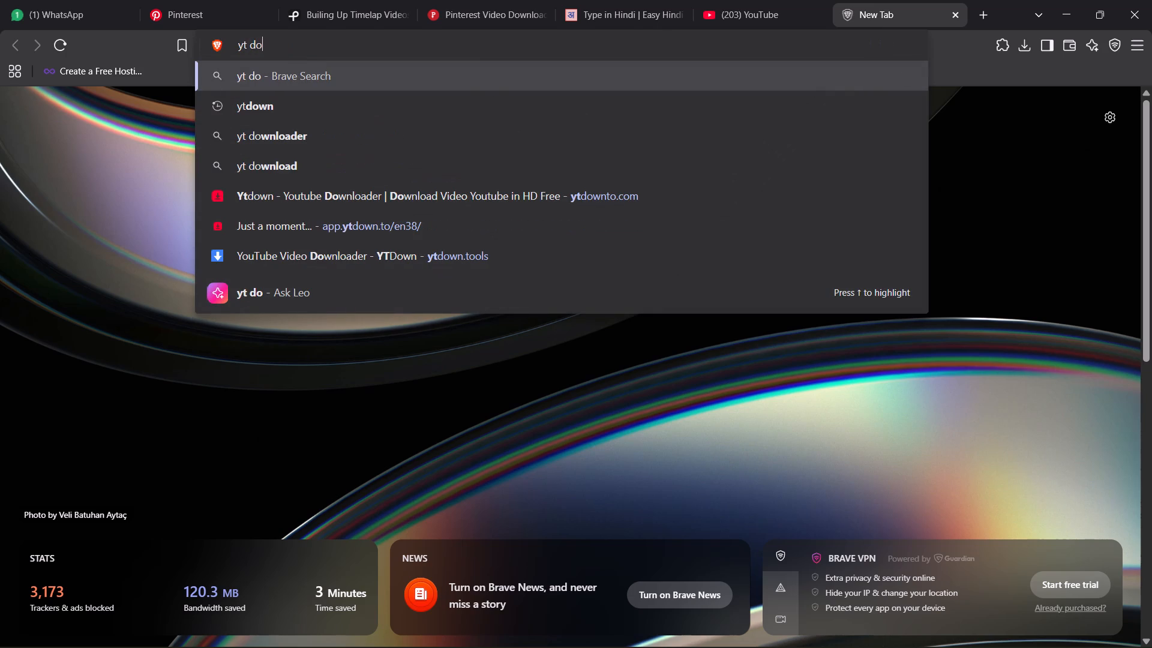
key("Down")
key("Down")
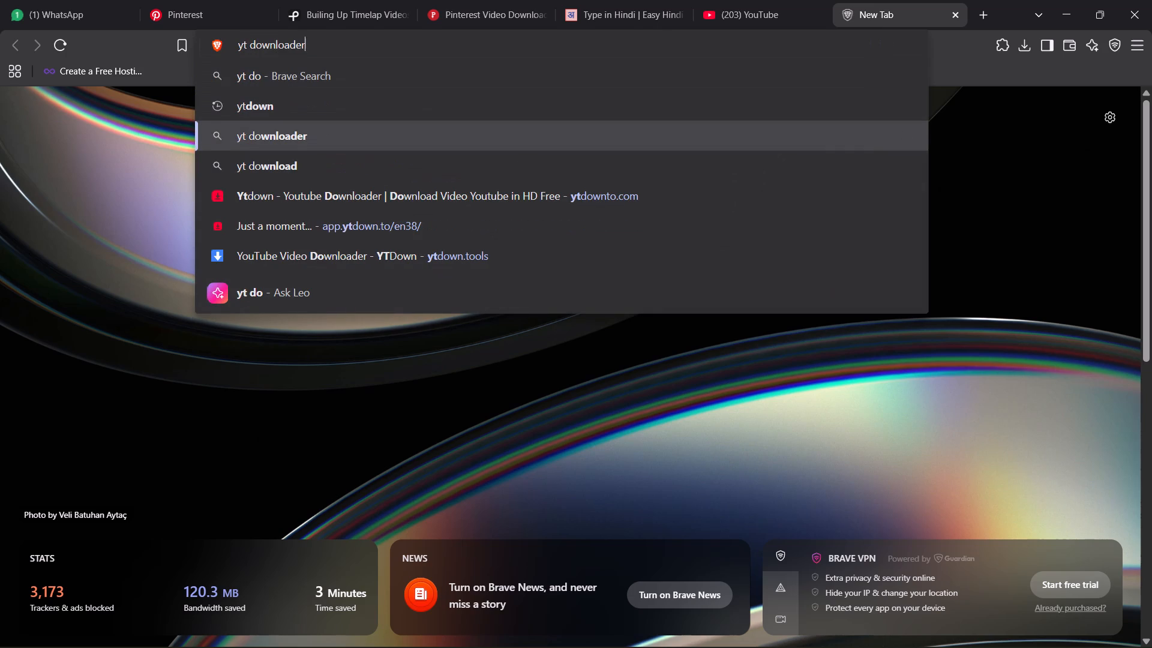
key("Return")
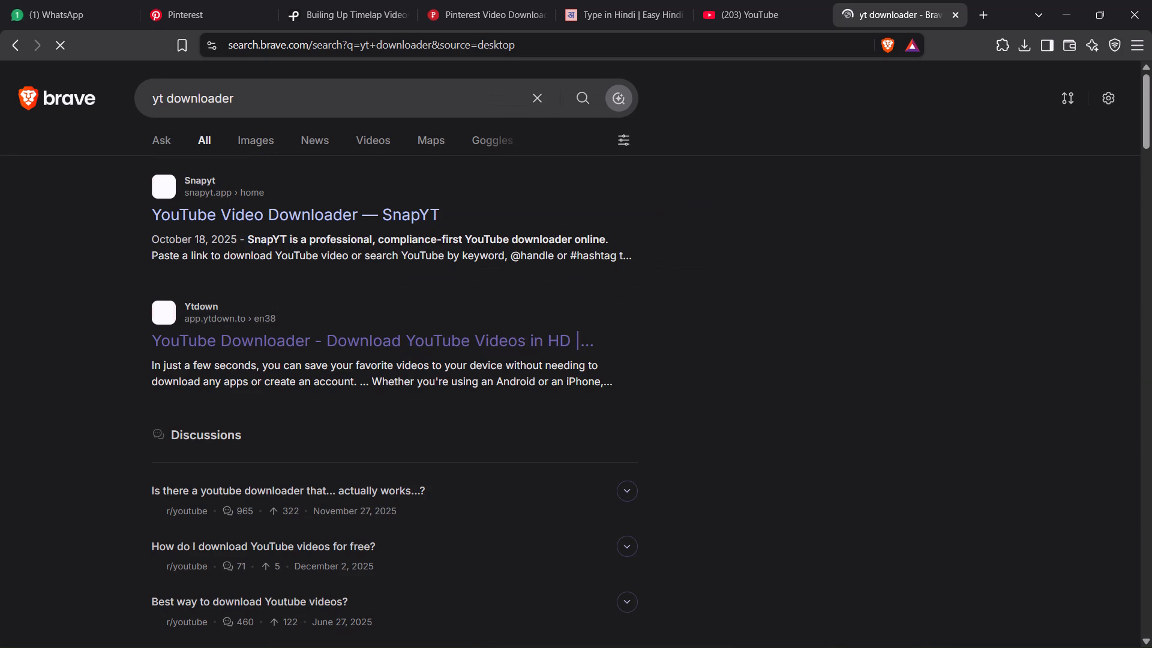
Open the SnapYT downloader from the search results and submit the copied YouTube link to get its download options.
left_click(297, 211)
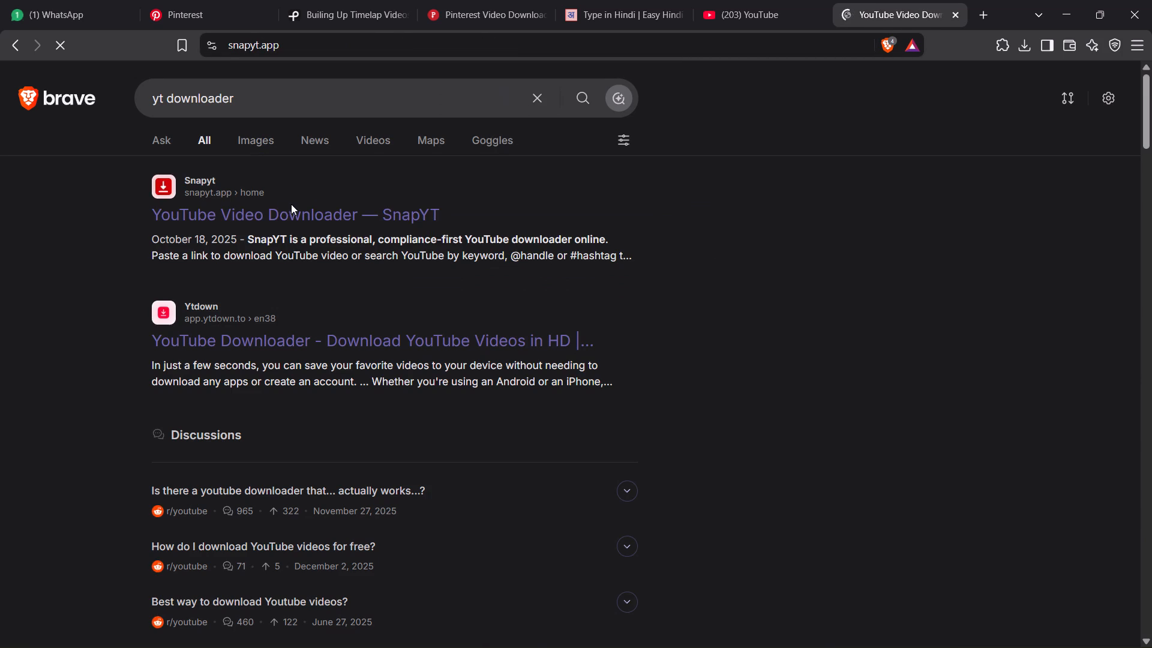
left_click(499, 295)
key("ctrl+v")
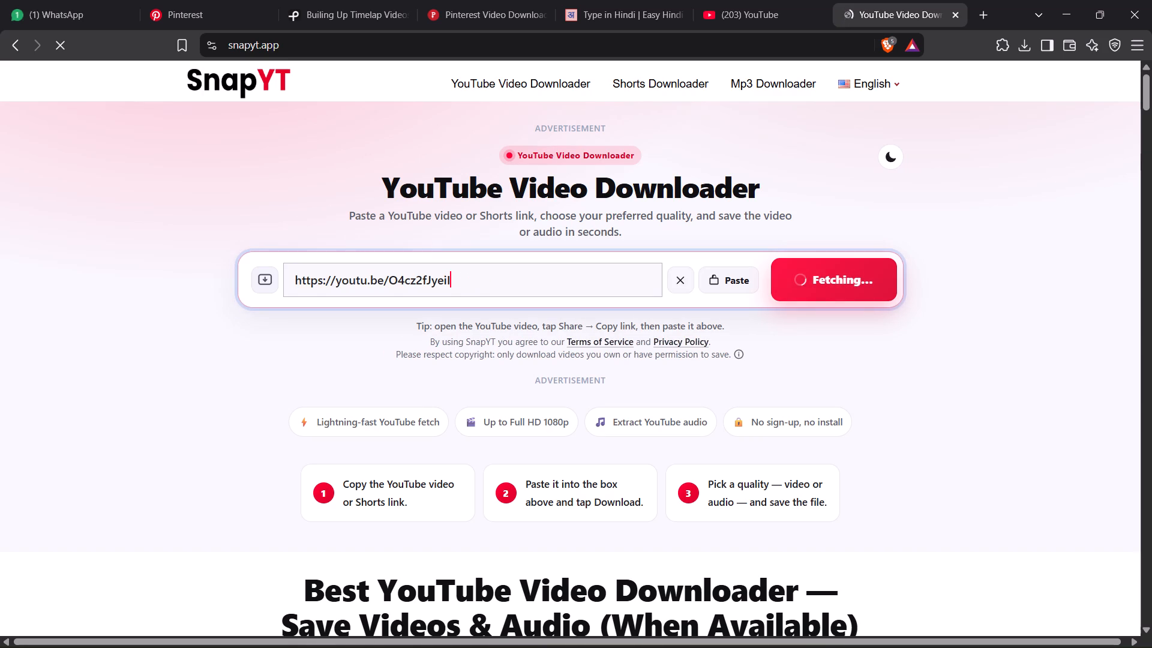
left_click(838, 281)
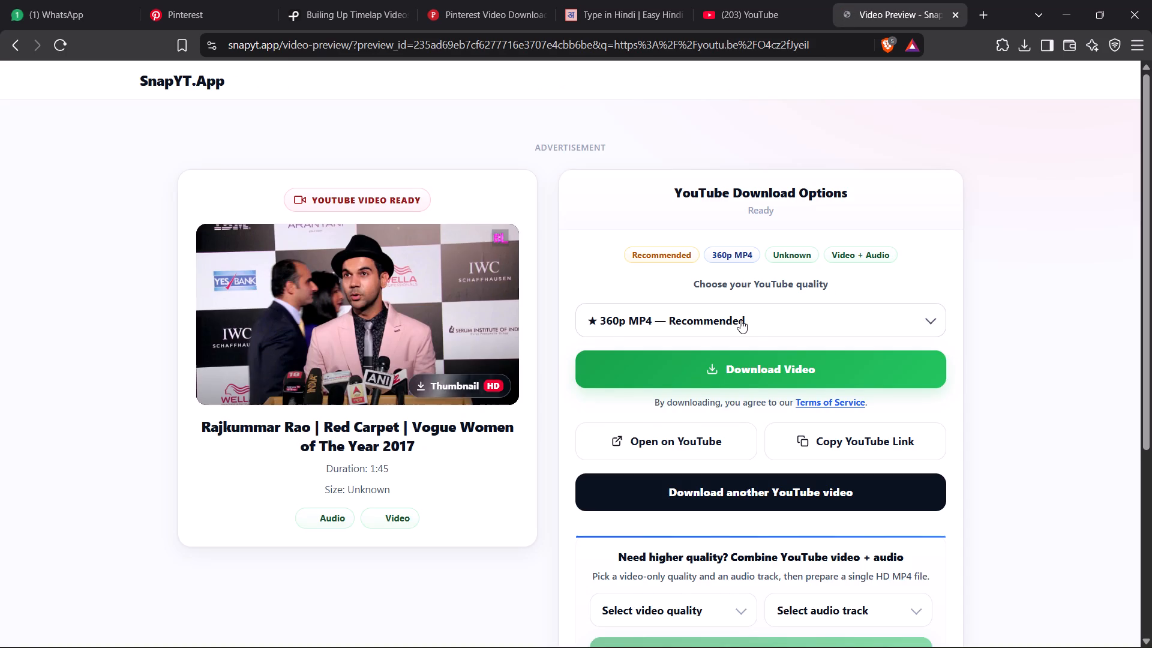
Download the video from SnapYT as 1080p MP4 without audio, closing the ad page, and save it as Rajkummar-Rao-SnapYT.App.mp4 in RAW.
left_click(740, 320)
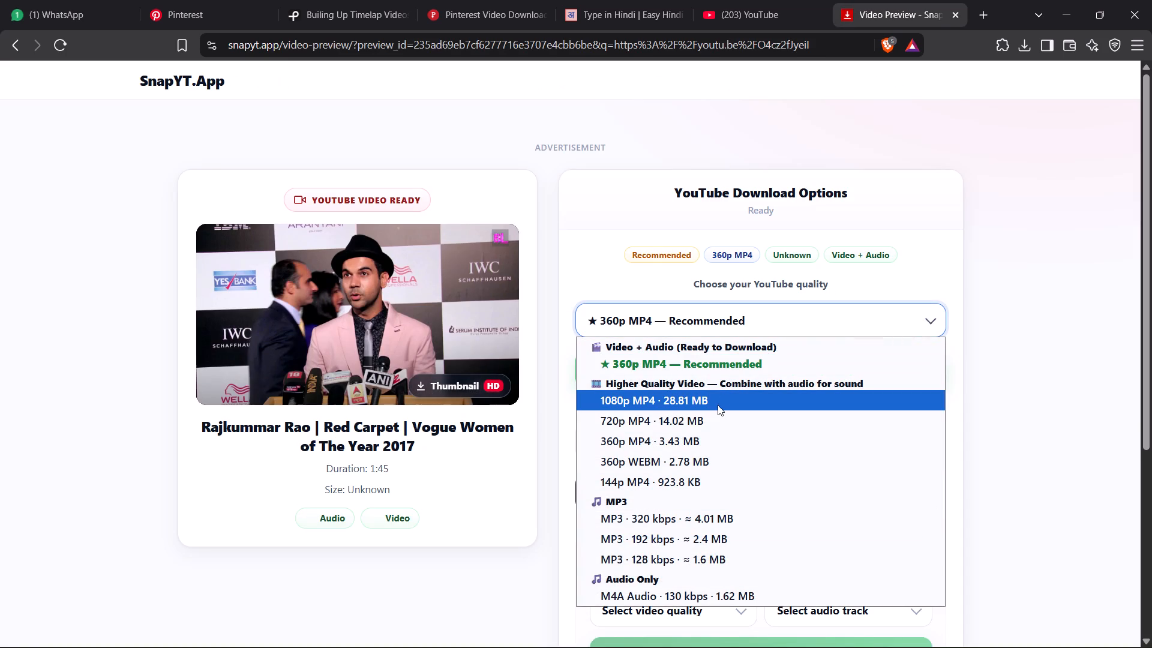
left_click(718, 405)
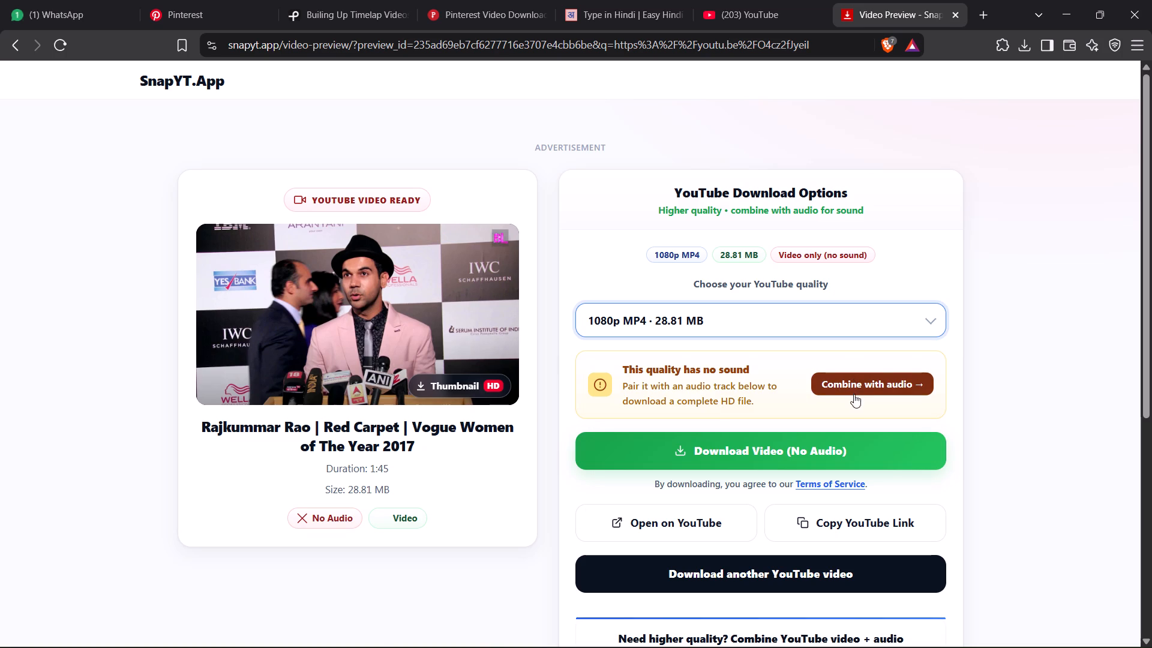
left_click(838, 448)
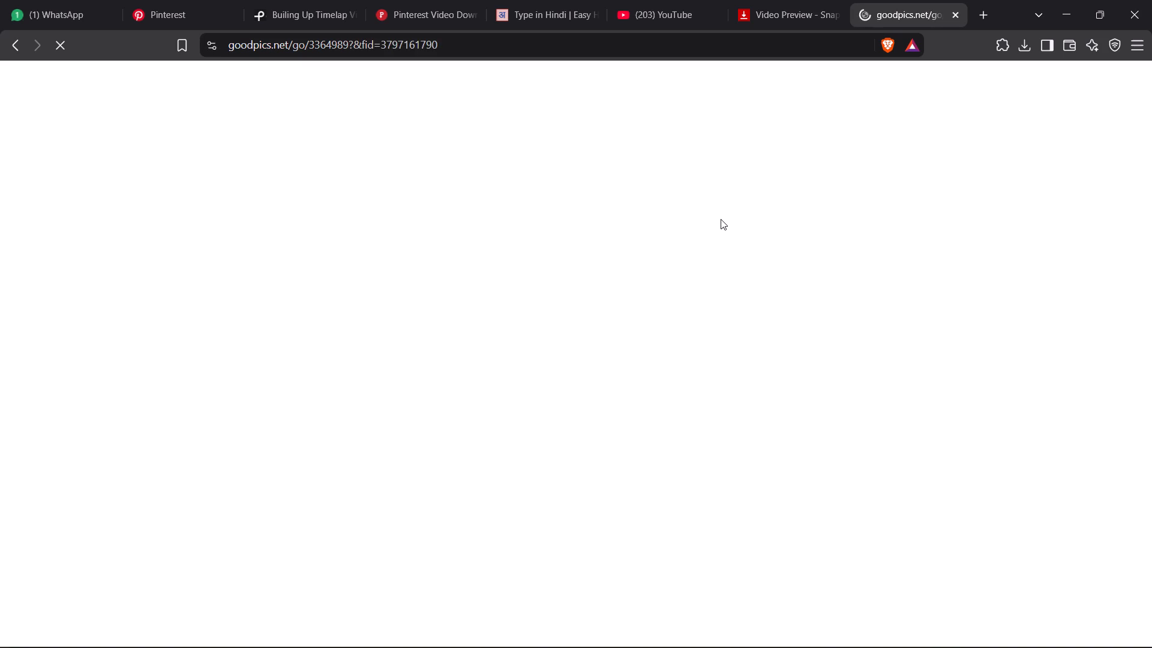
left_click(819, 1)
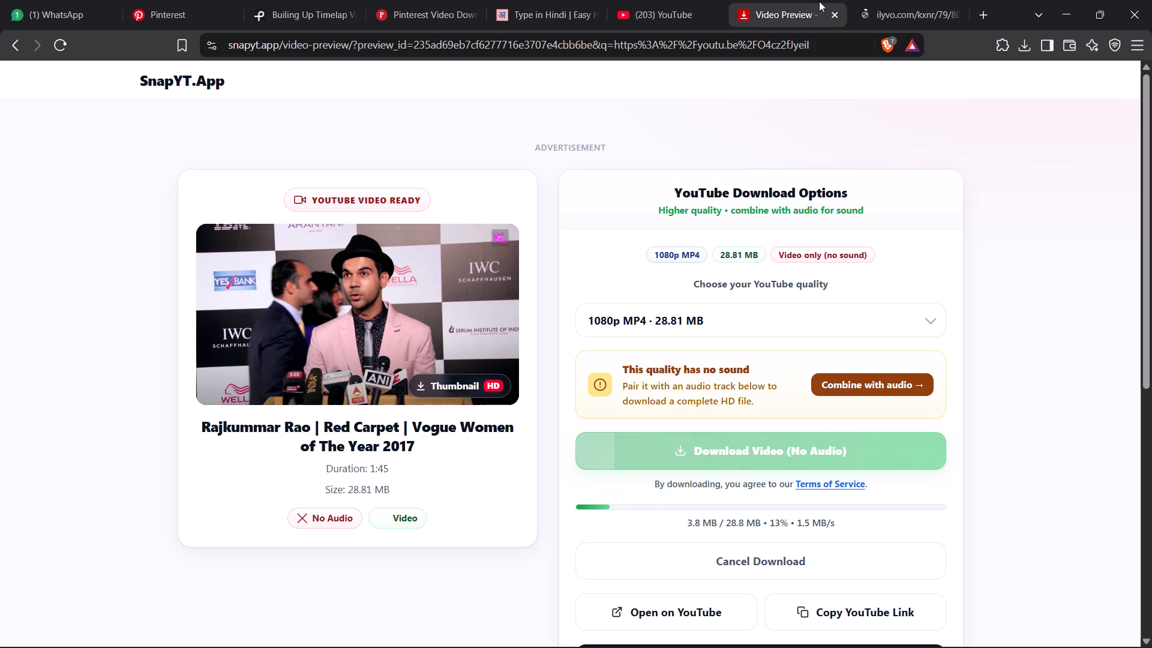
left_click(915, 0)
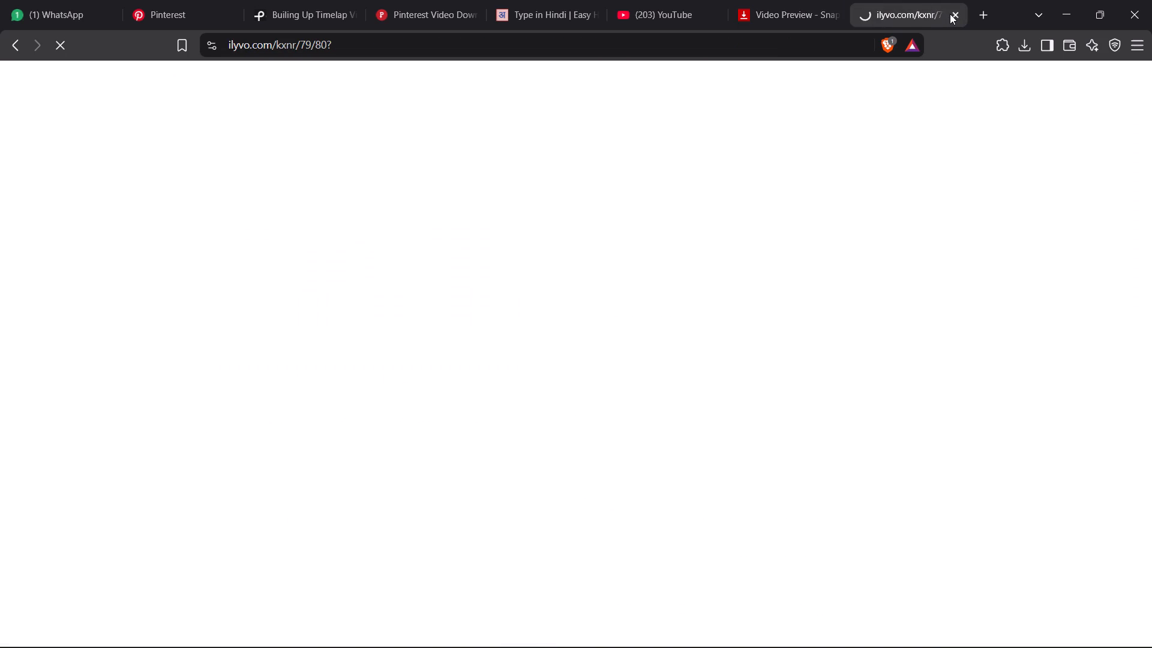
left_click(952, 14)
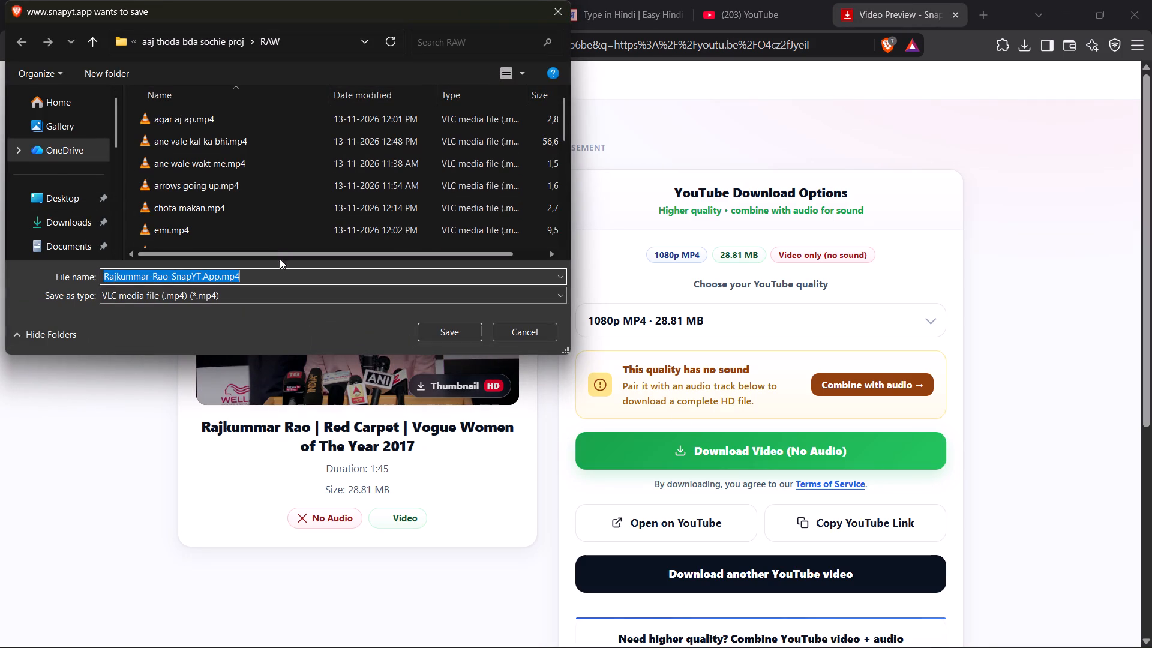
key("Return")
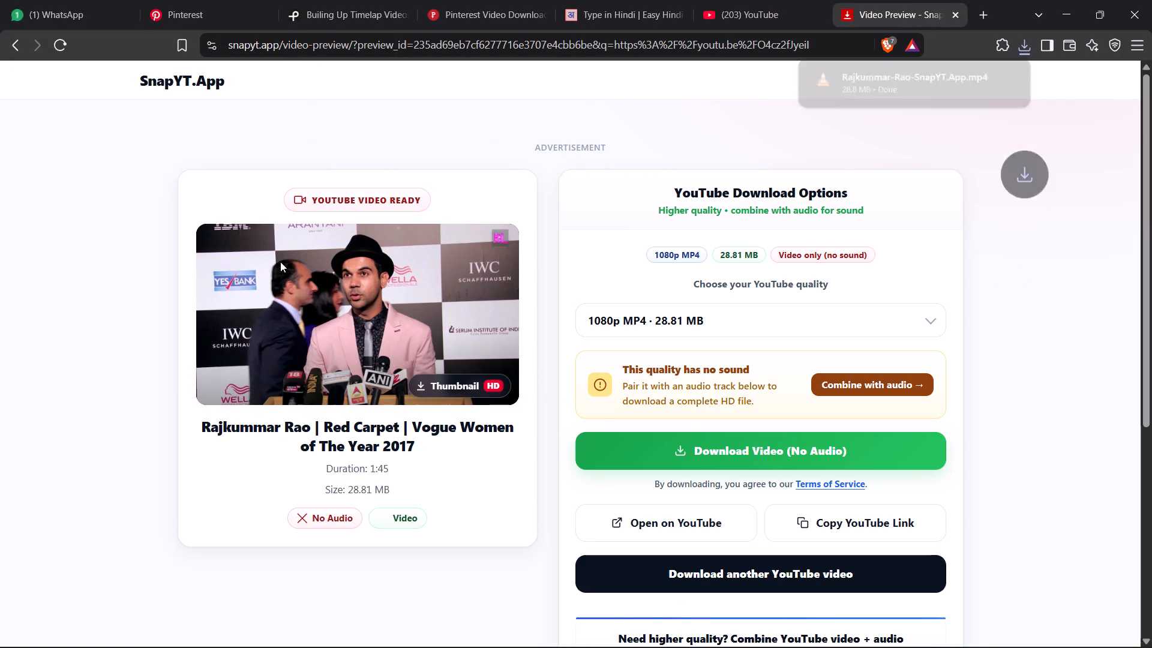
Switch to CapCut and import the downloaded Rajkummar Rao video from the RAW folder of aaj thoda bda sochie proj.
left_click(1070, 18)
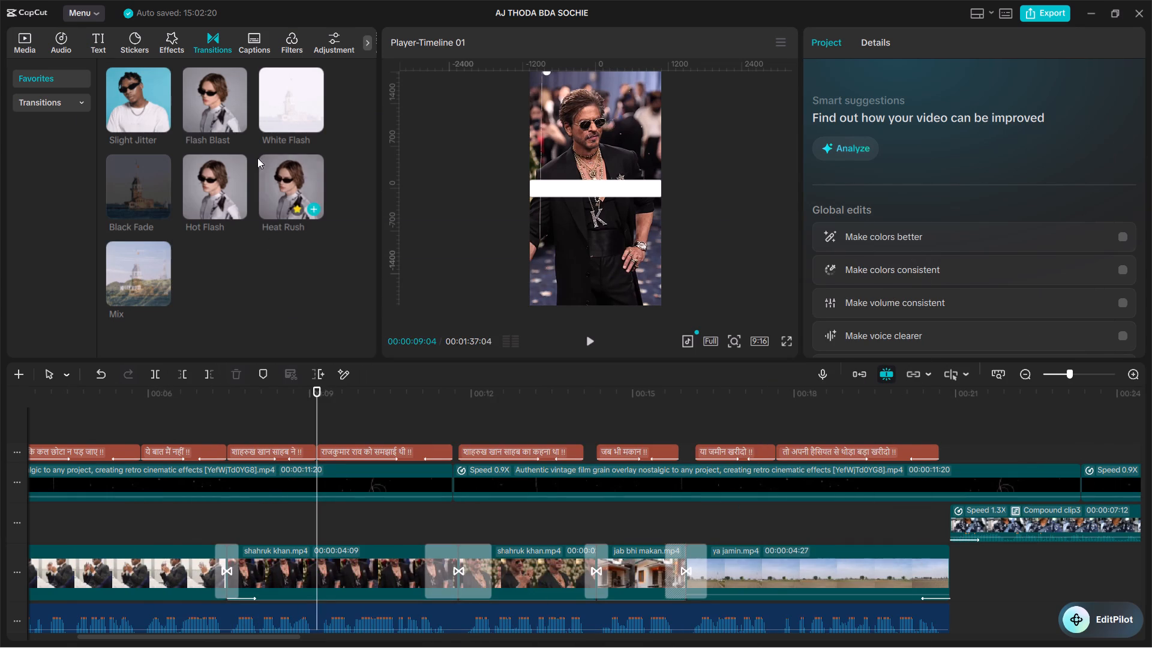
left_click(20, 44)
left_click(138, 81)
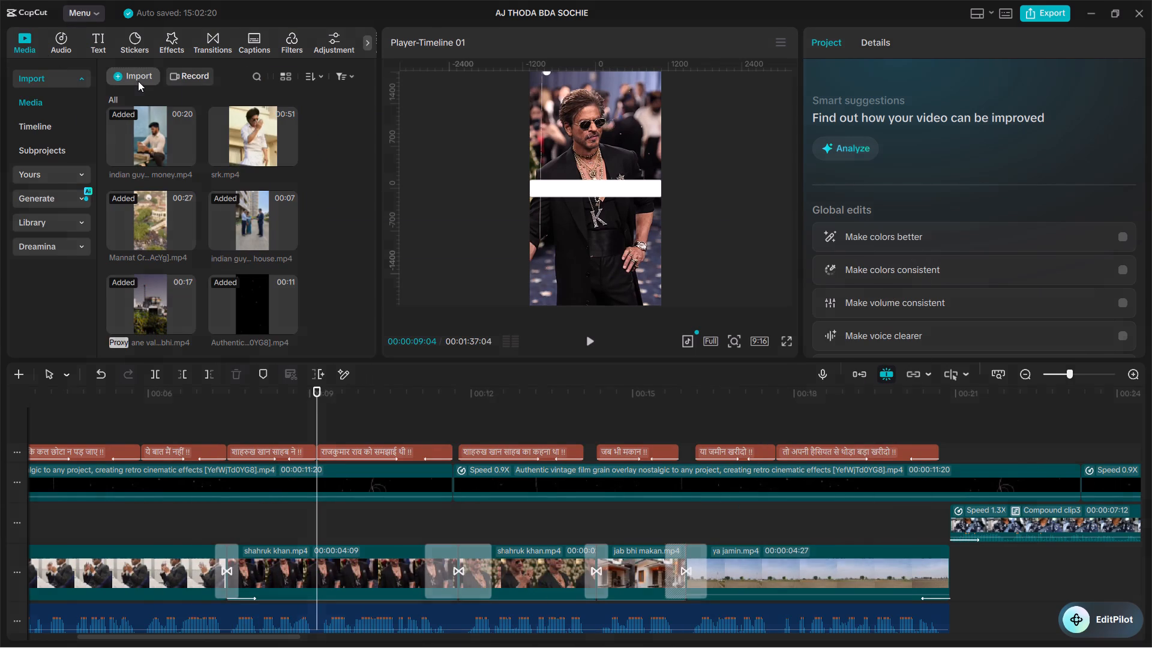
left_click(158, 109)
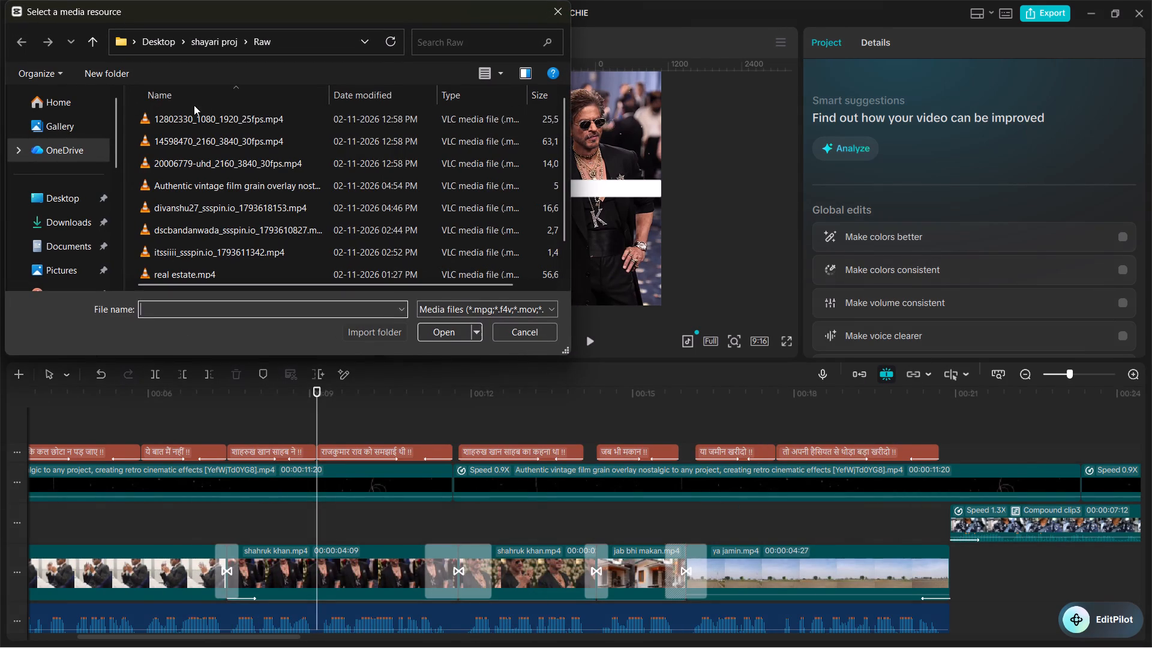
scroll(297, 182, "down", 5)
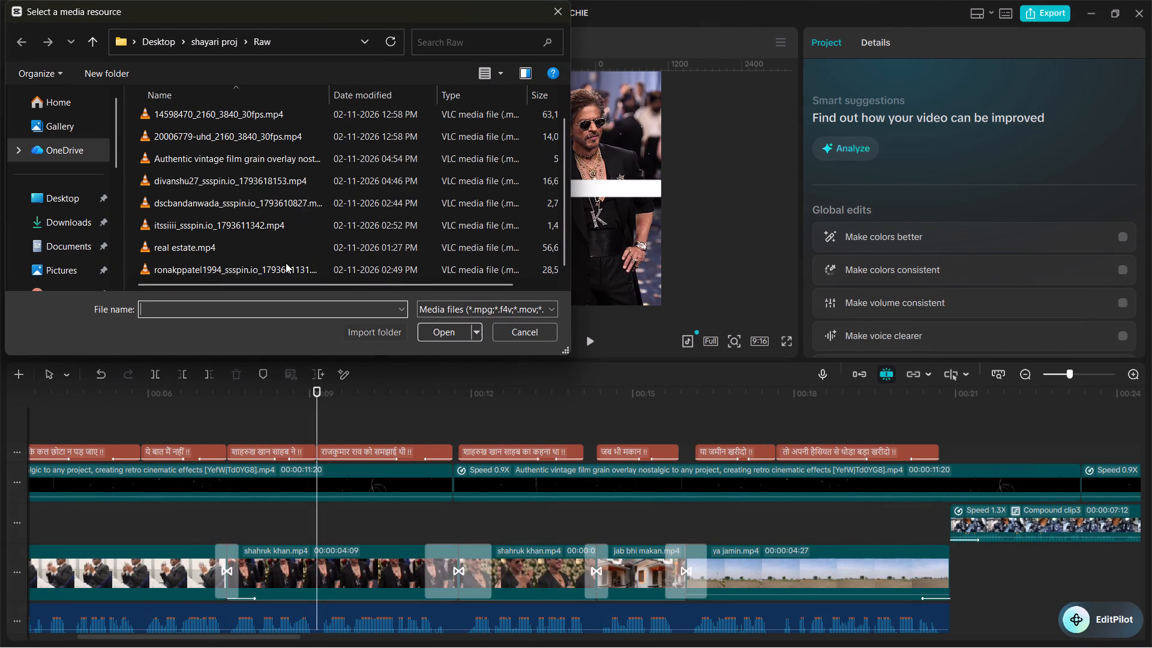
scroll(286, 264, "up", 13)
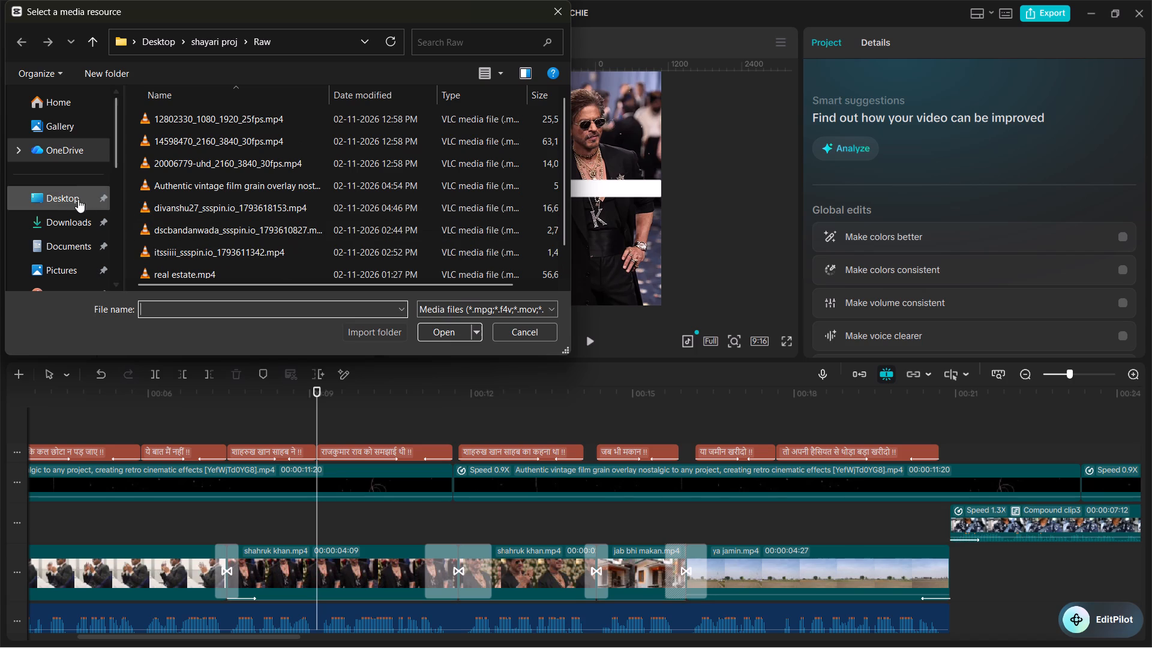
left_click(71, 197)
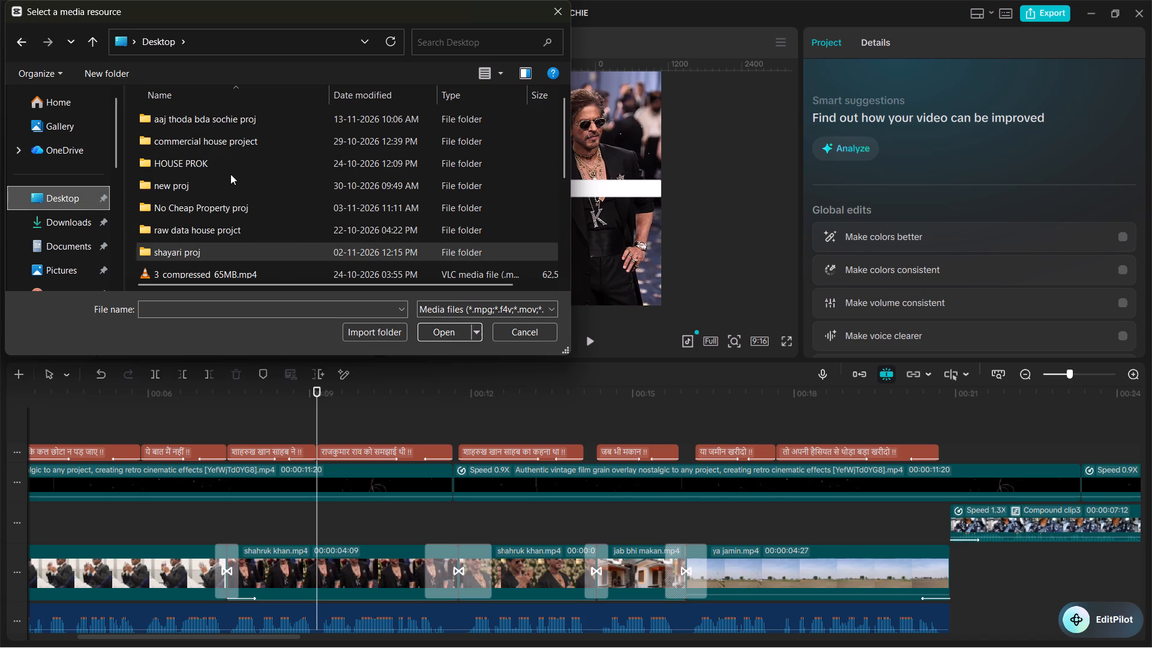
double_click(277, 113)
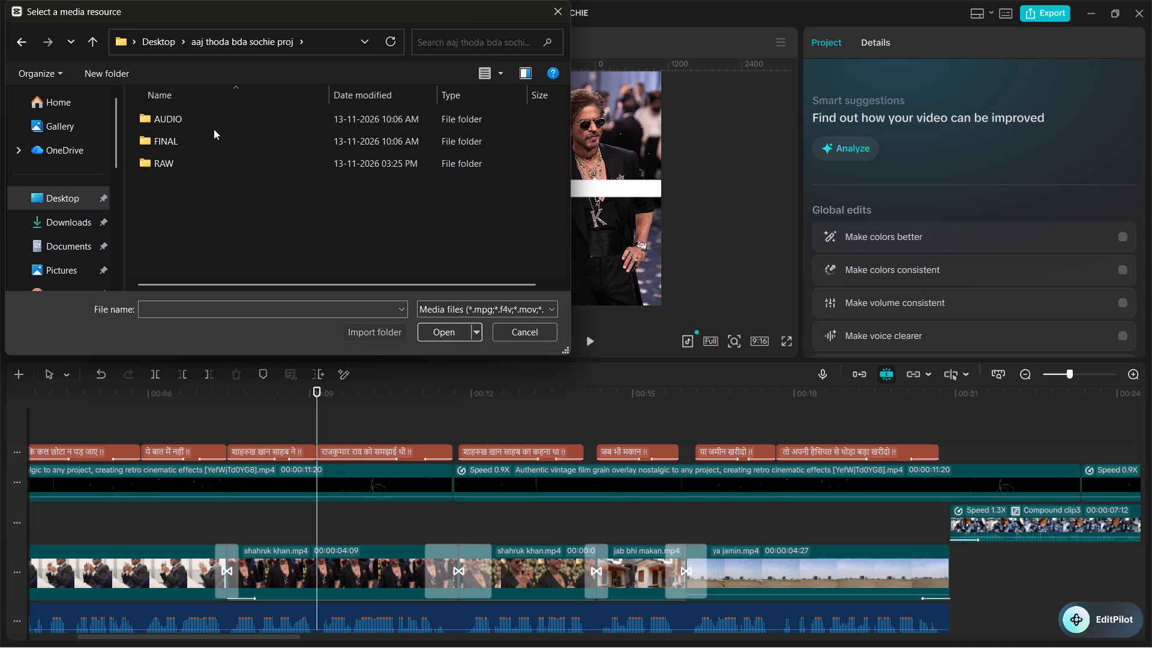
double_click(242, 158)
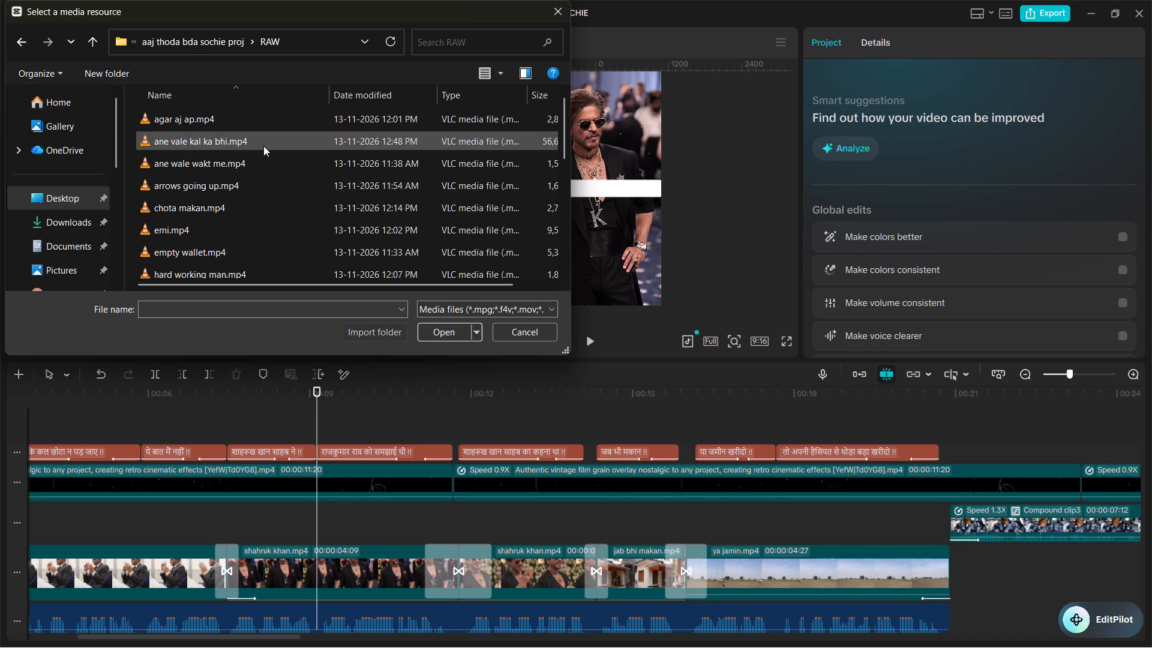
scroll(274, 235, "down", 2)
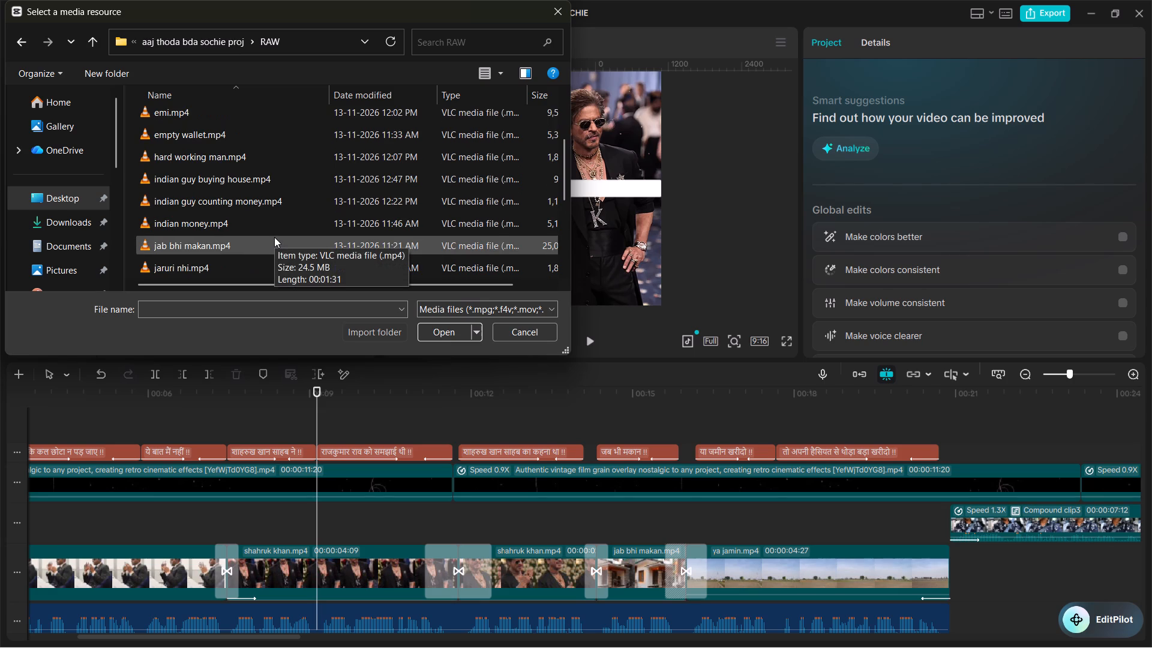
scroll(274, 237, "down", 2)
double_click(299, 201)
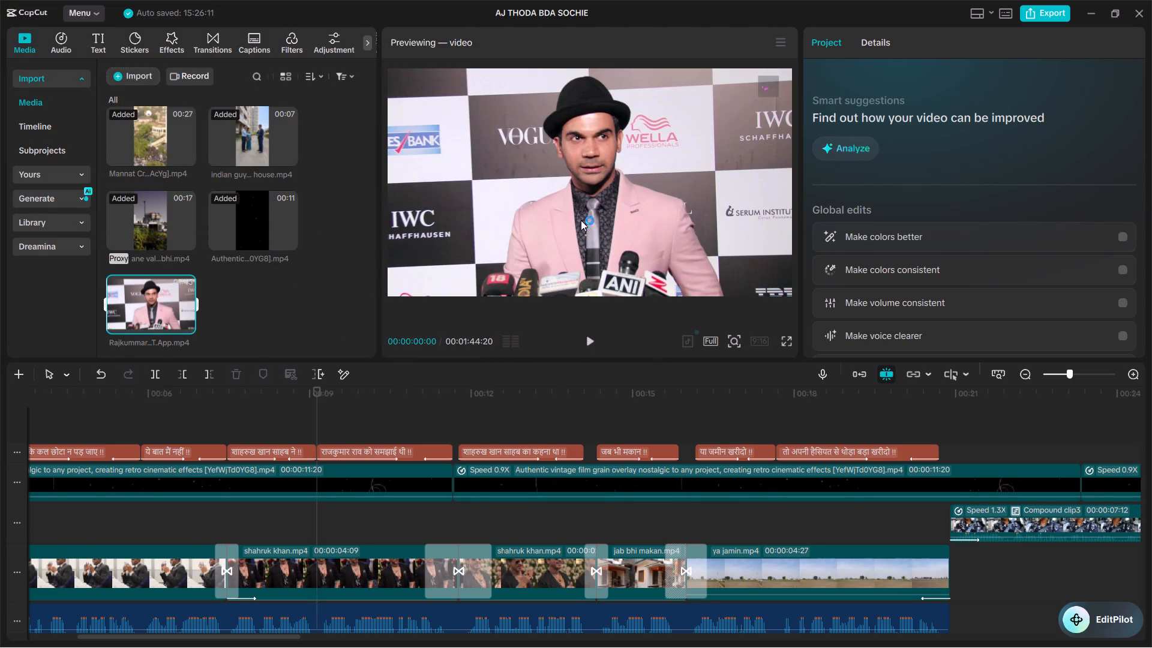
Place the Rajkummar Rao video on the overlay track above the Shahrukh Khan clip, starting at 00:00:09:04.
left_click_drag(159, 299, 320, 526)
key("space")
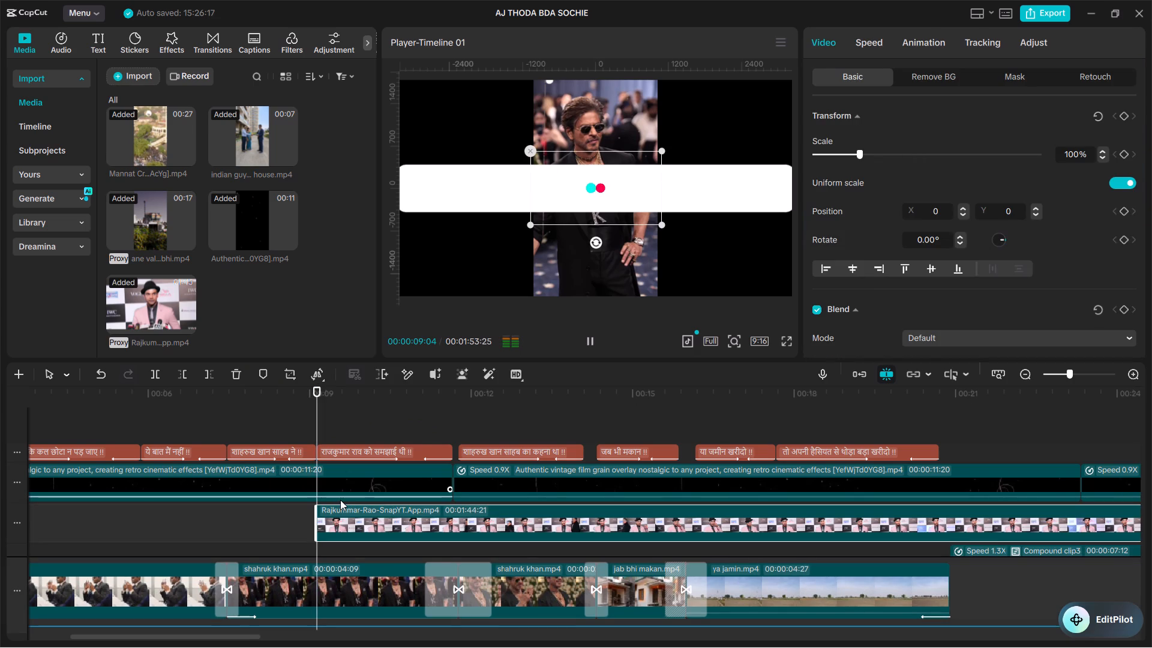
key("space")
Split the shahruk khan.mp4 clip on the main track at 00:00:09:04 and delete the portion after the cut.
left_click(293, 517)
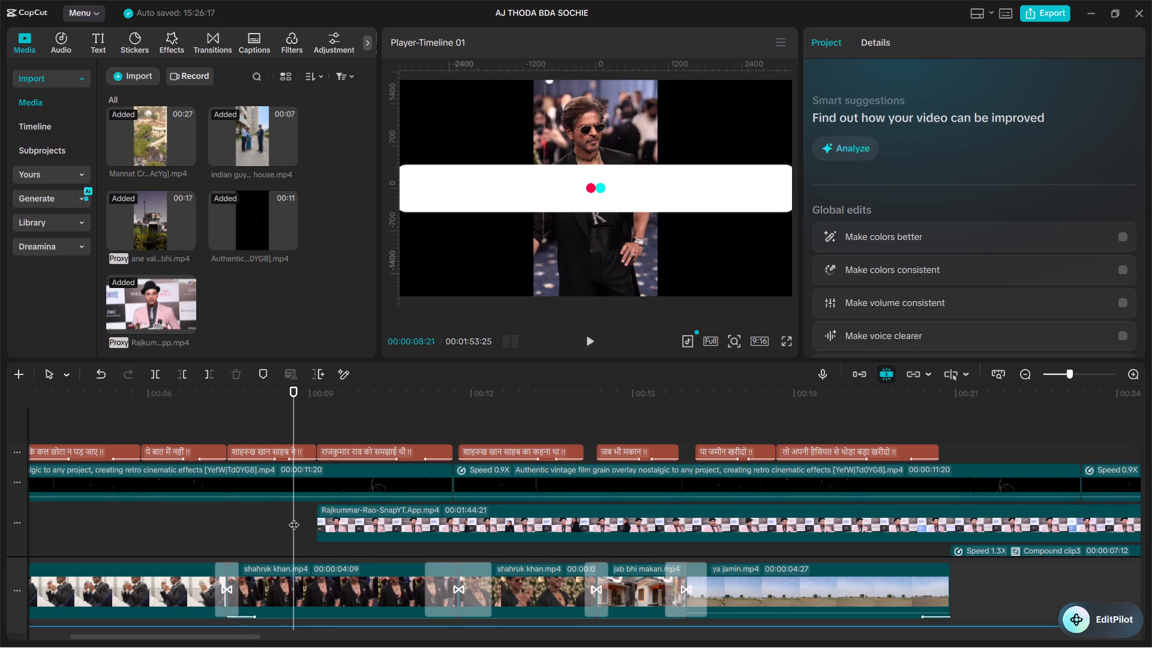
left_click(295, 518)
left_click(288, 527)
left_click_drag(288, 527, 272, 527)
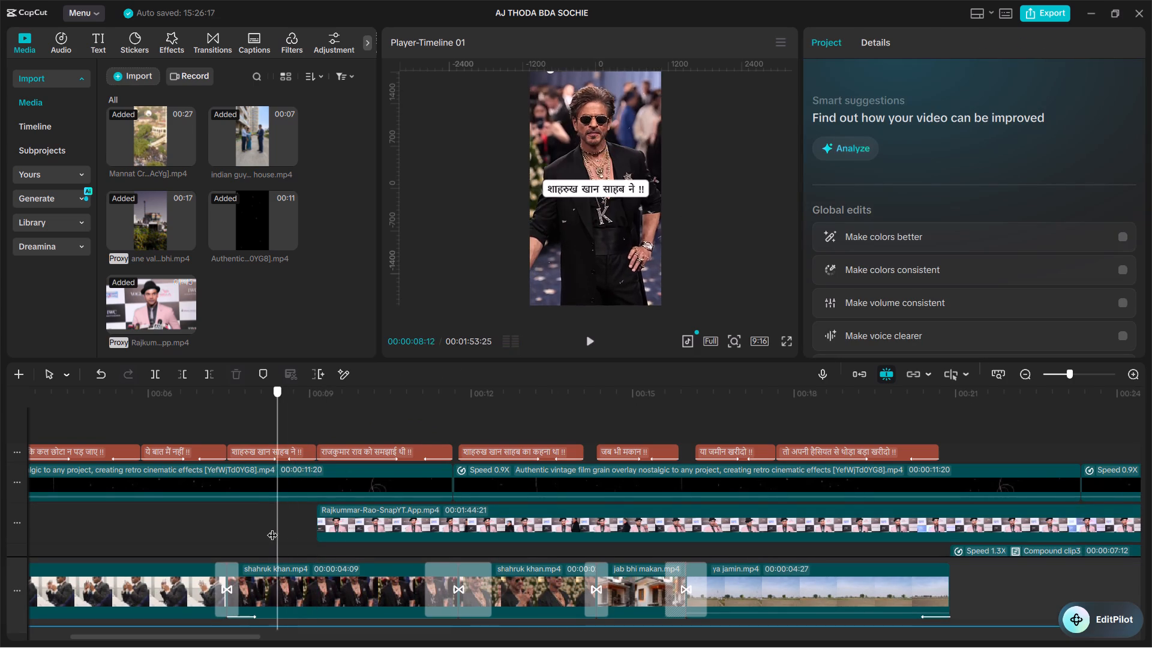
left_click_drag(272, 527, 314, 538)
left_click(341, 602)
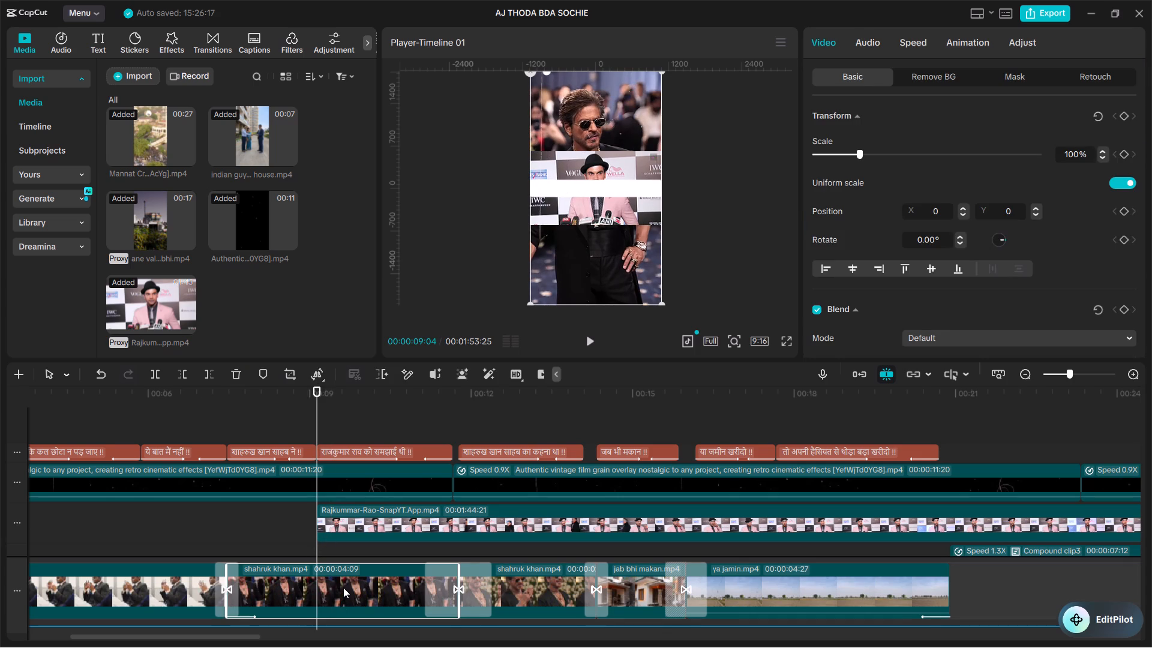
key("ctrl+b")
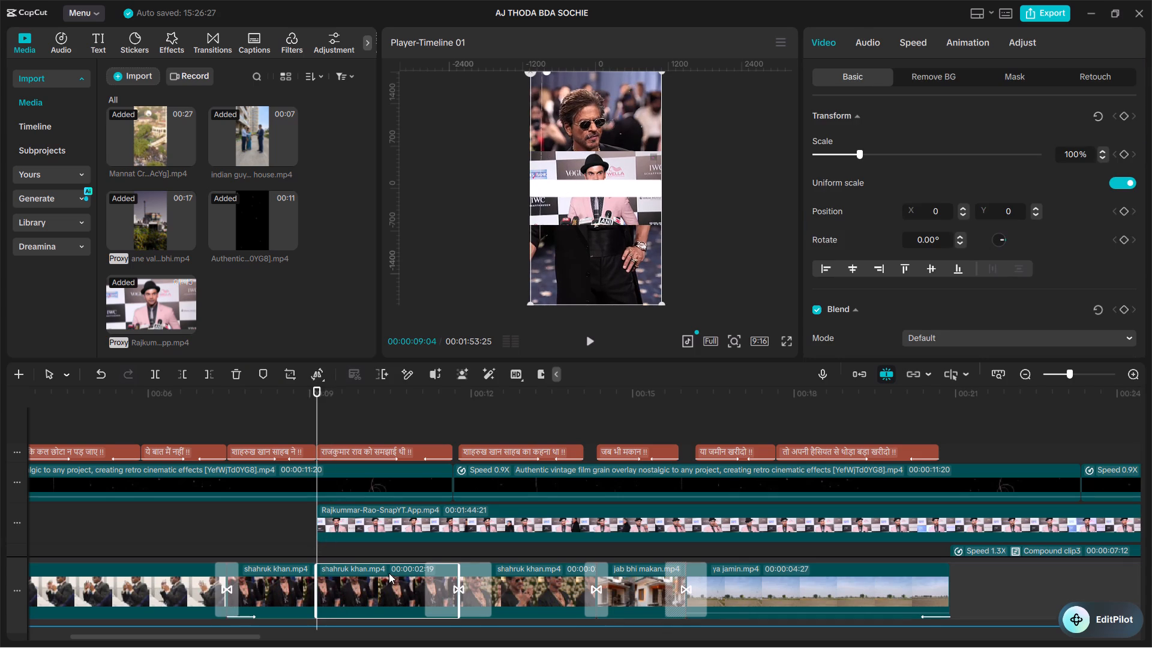
key("BackSpace")
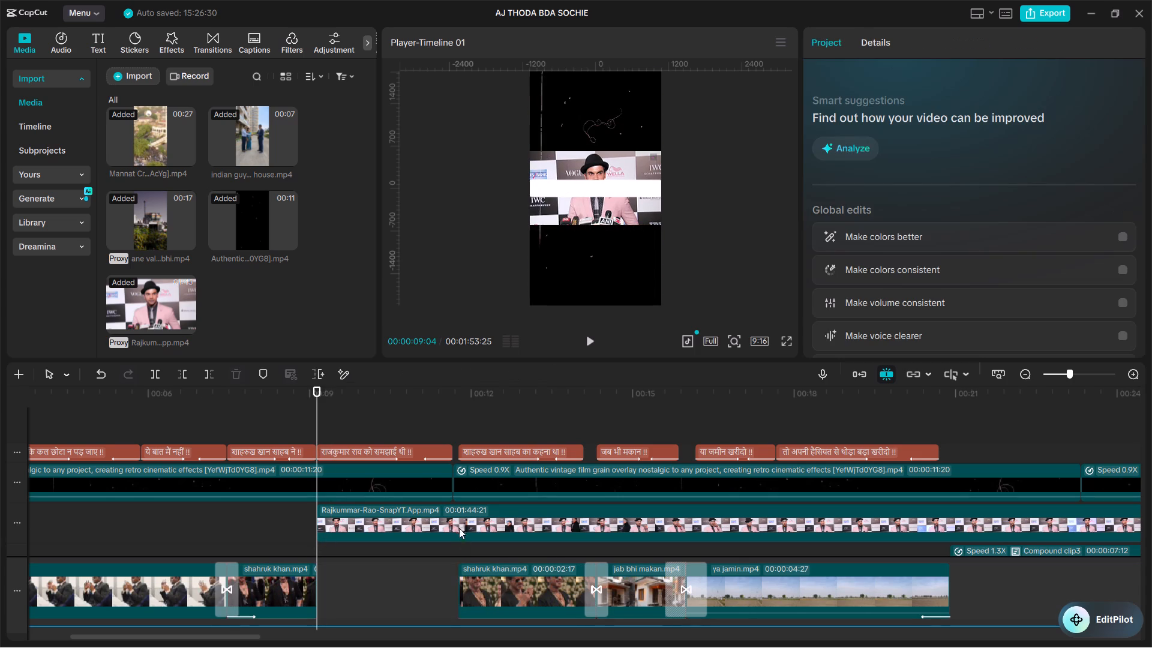
Split the Rajkummar Rao overlay clip at 00:00:11:23, where the next Shahrukh Khan clip starts, and delete the remainder.
left_click(457, 520)
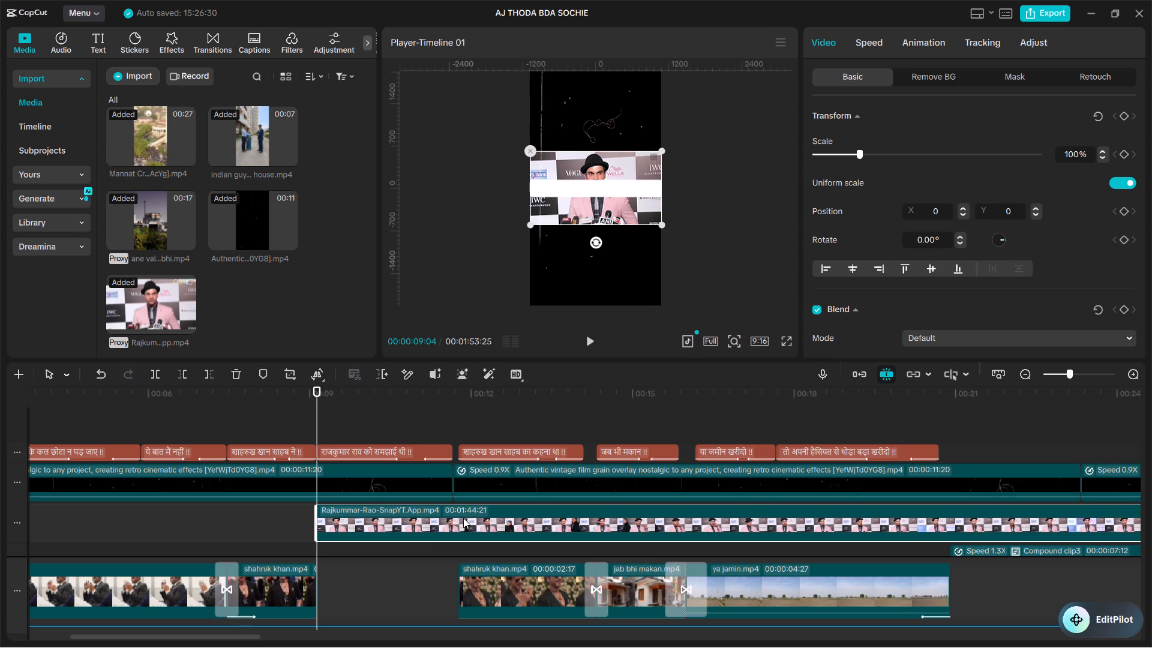
left_click(434, 550)
left_click_drag(434, 550, 370, 564)
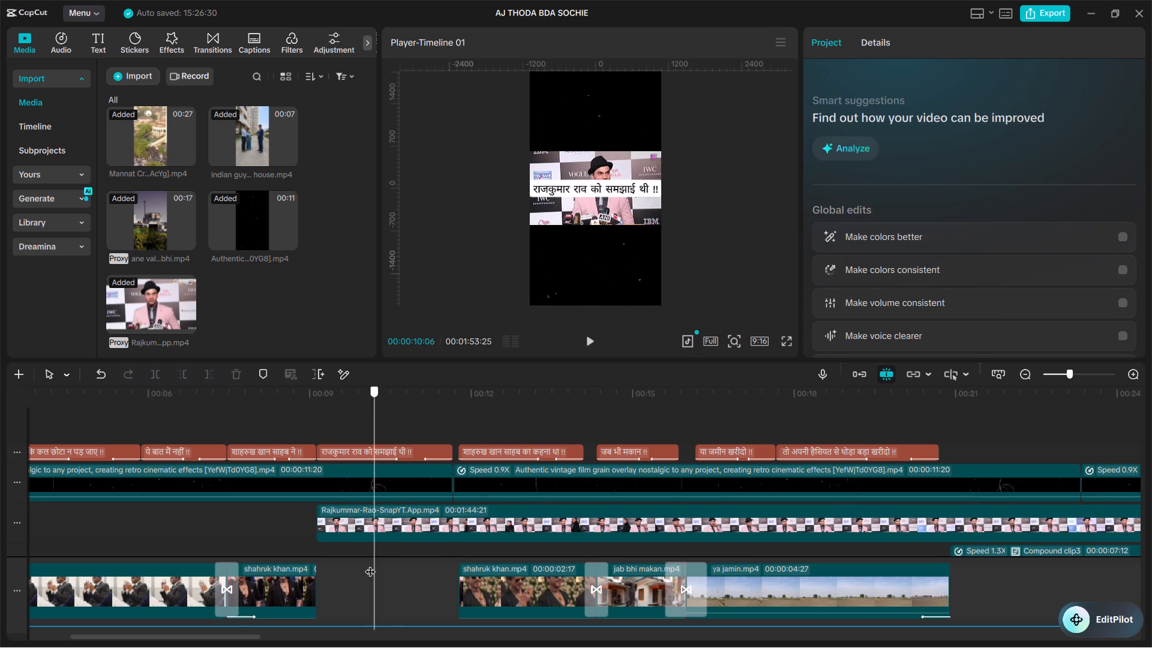
left_click_drag(370, 564, 499, 568)
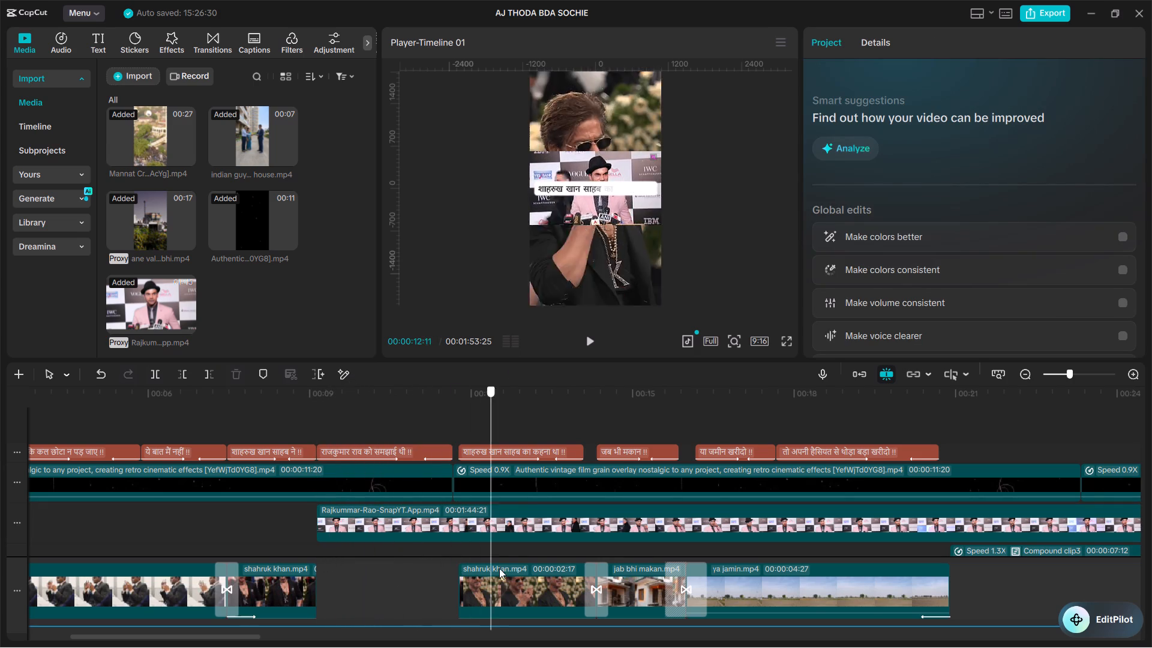
left_click_drag(499, 568, 881, 569)
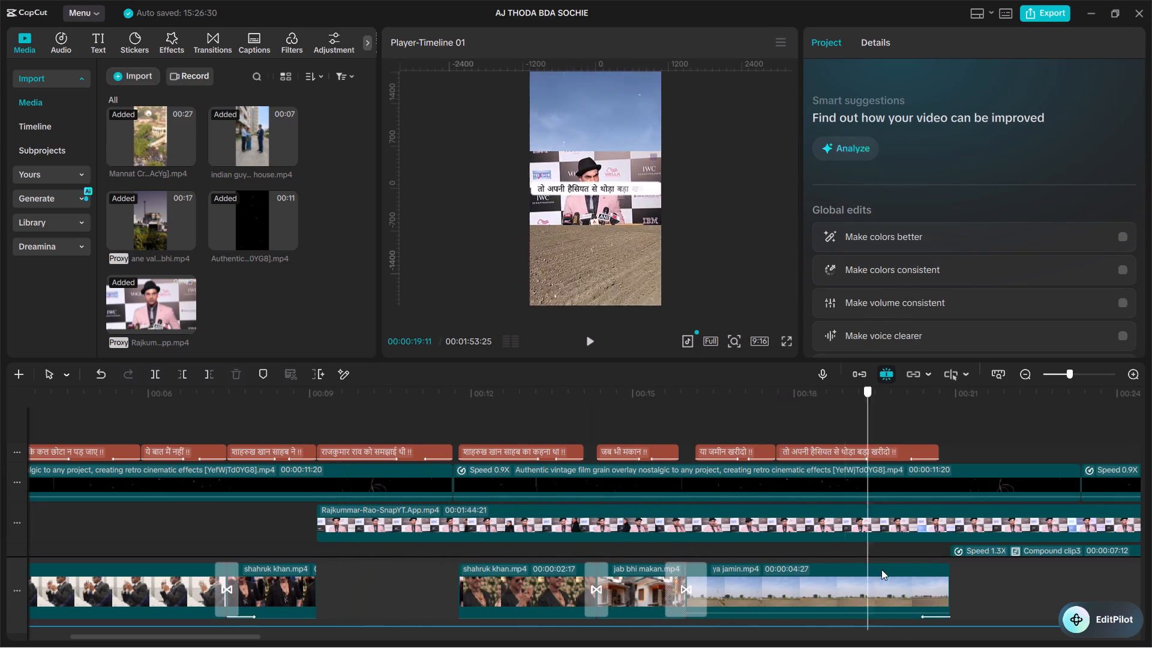
left_click_drag(881, 569, 297, 559)
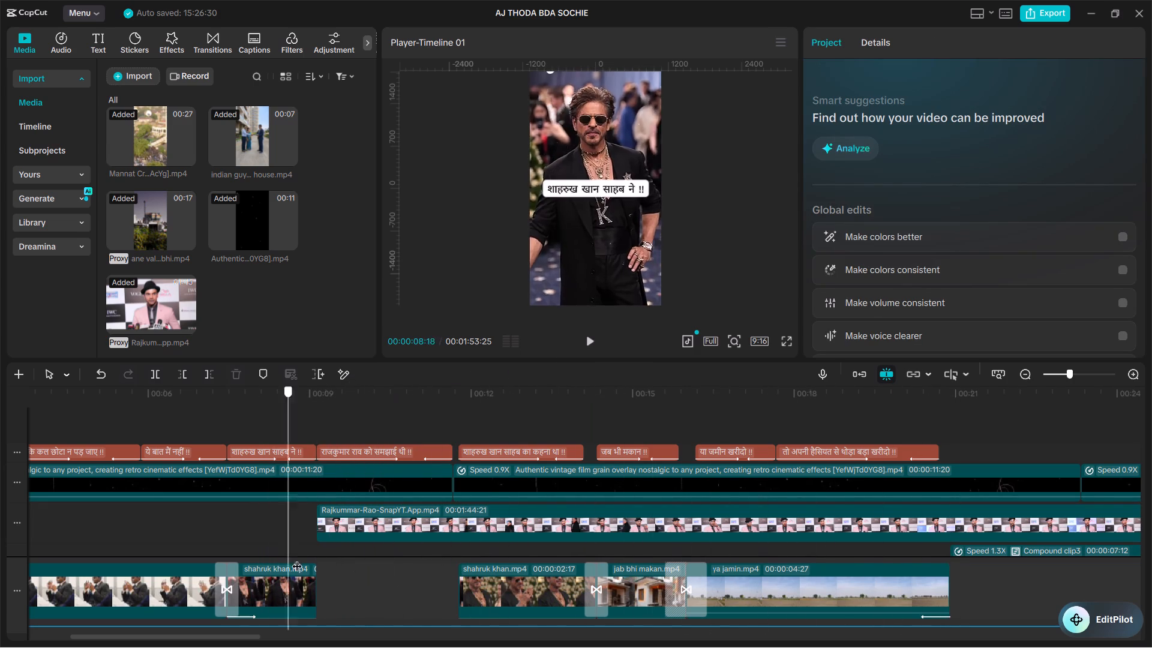
left_click_drag(297, 559, 406, 556)
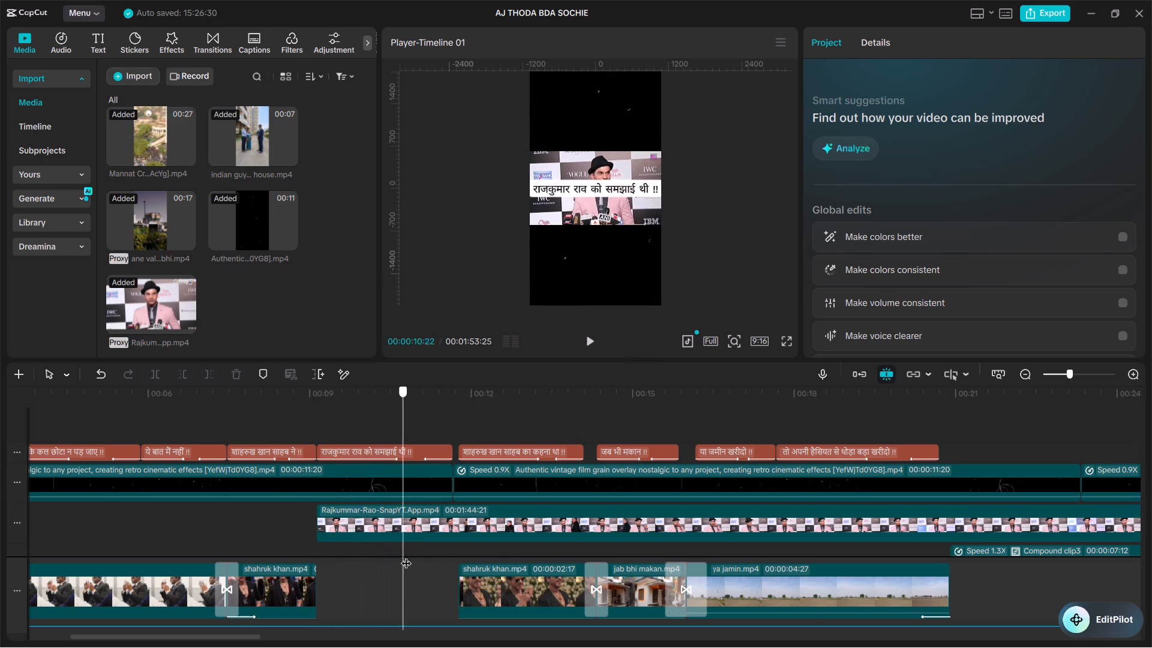
left_click_drag(406, 556, 457, 562)
left_click(476, 518)
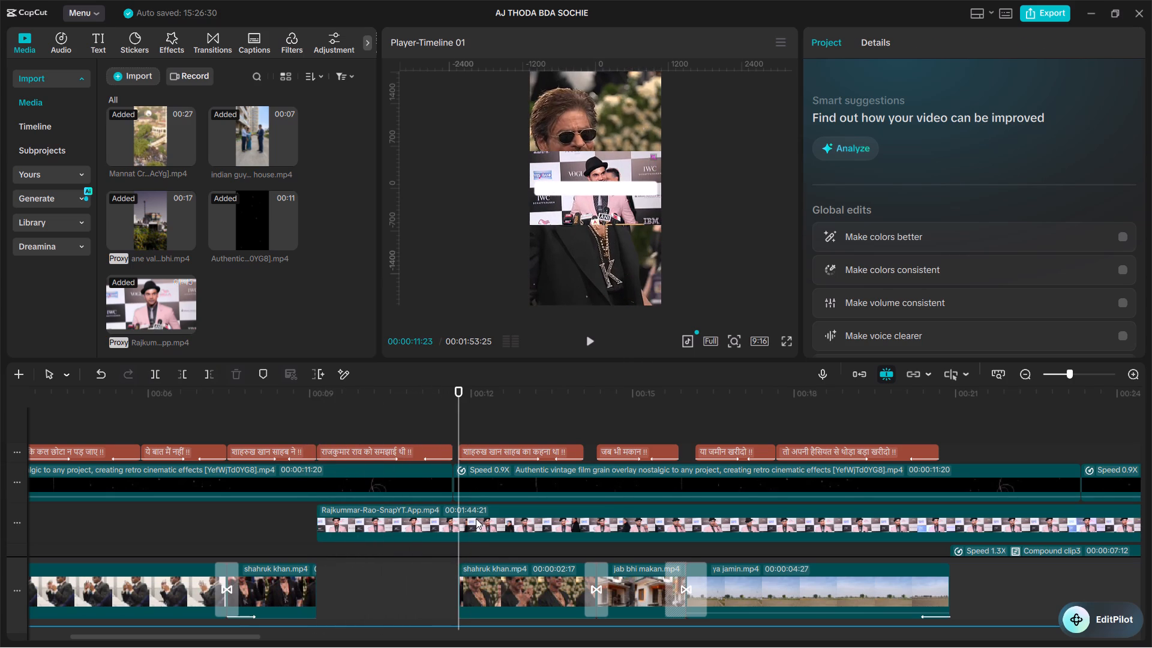
key("ctrl+b")
key("BackSpace")
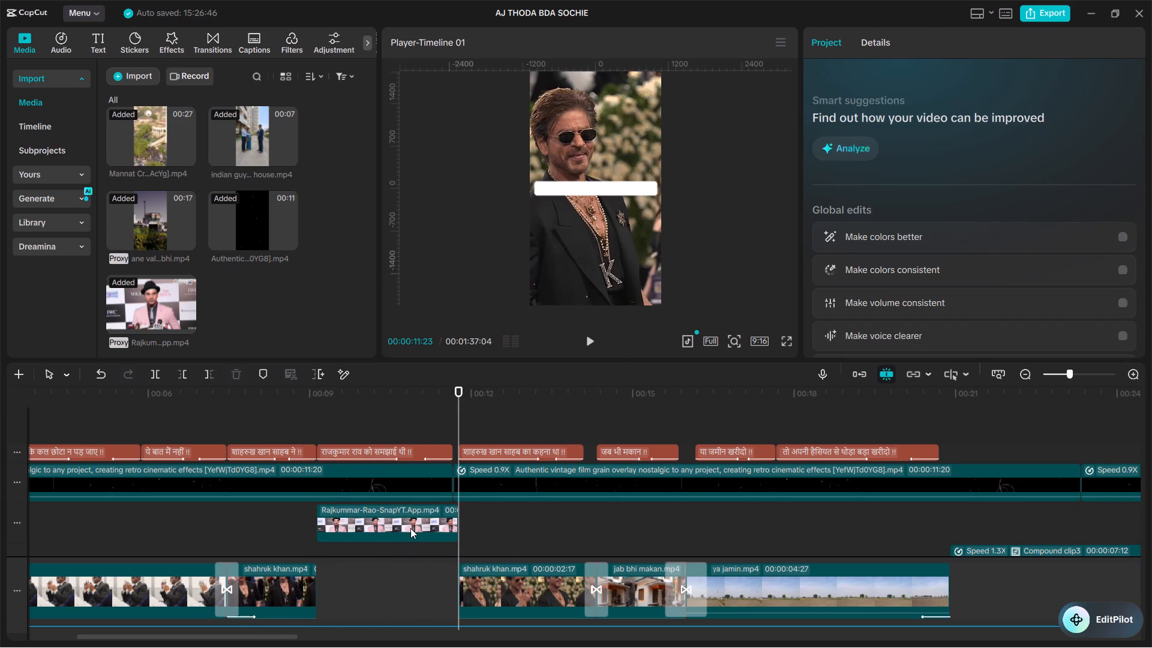
Move the trimmed Rajkummar Rao clip into the main track gap between the two Shahrukh Khan clips.
left_click_drag(385, 510, 386, 570)
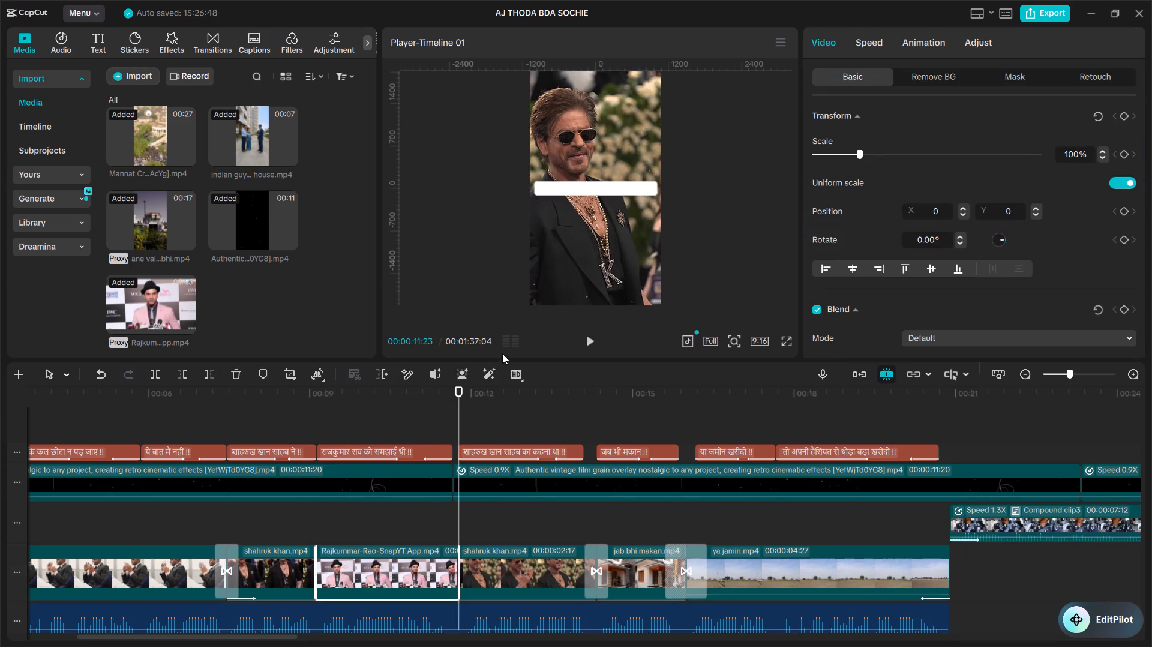
Scale the Rajkummar Rao clip to 316% so it fills the vertical frame, and shift it horizontally to centre his face.
left_click(341, 535)
left_click_drag(338, 532, 338, 527)
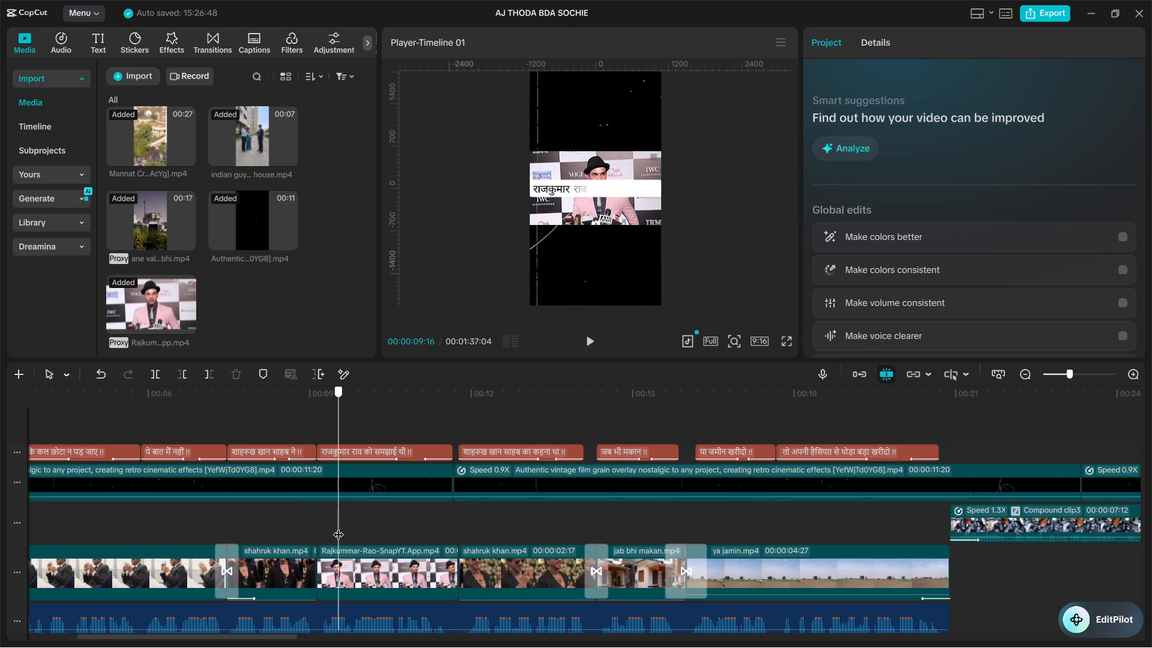
left_click_drag(338, 527, 350, 527)
left_click(370, 563)
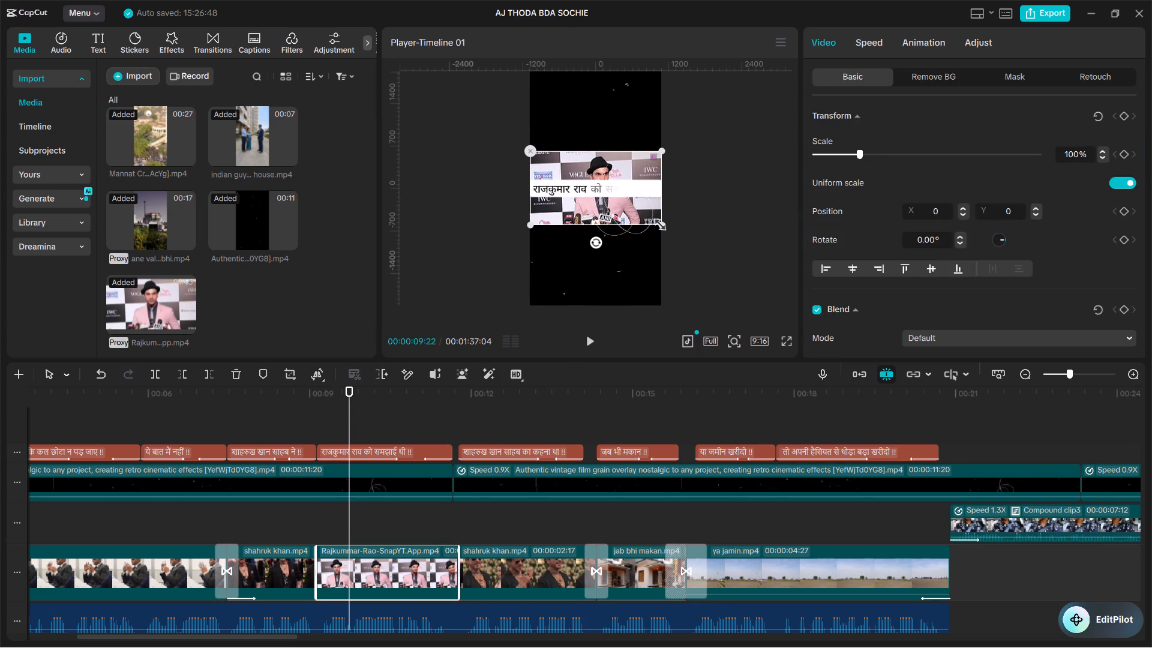
left_click_drag(656, 222, 725, 335)
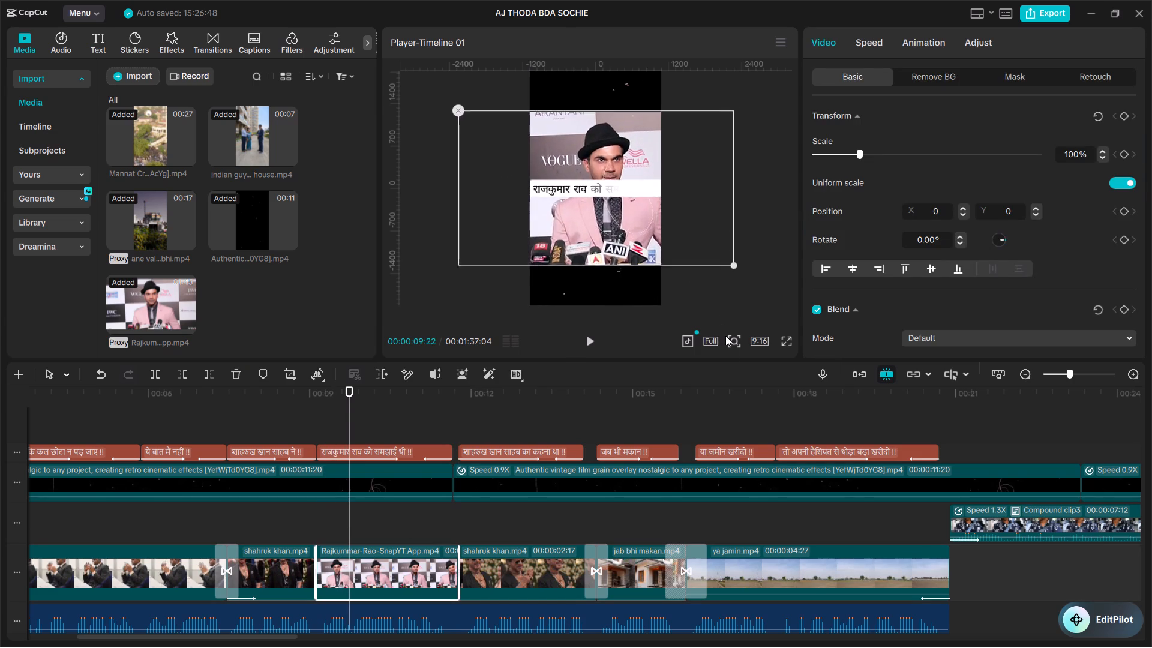
left_click_drag(725, 335, 716, 332)
left_click(677, 224)
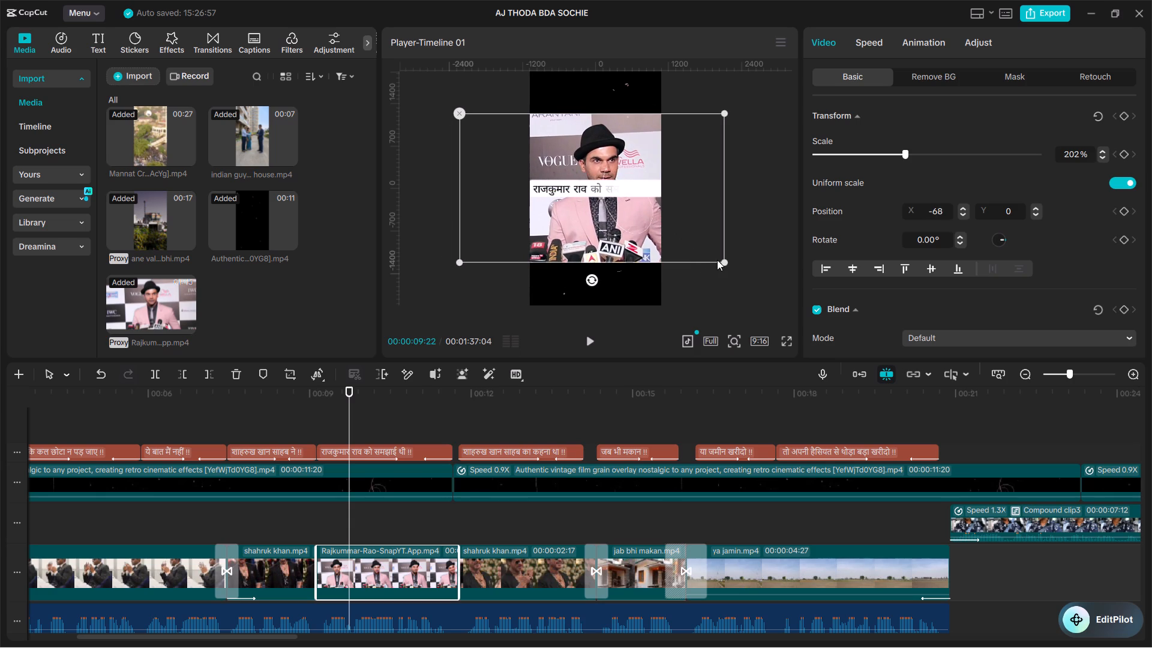
left_click_drag(725, 260, 782, 353)
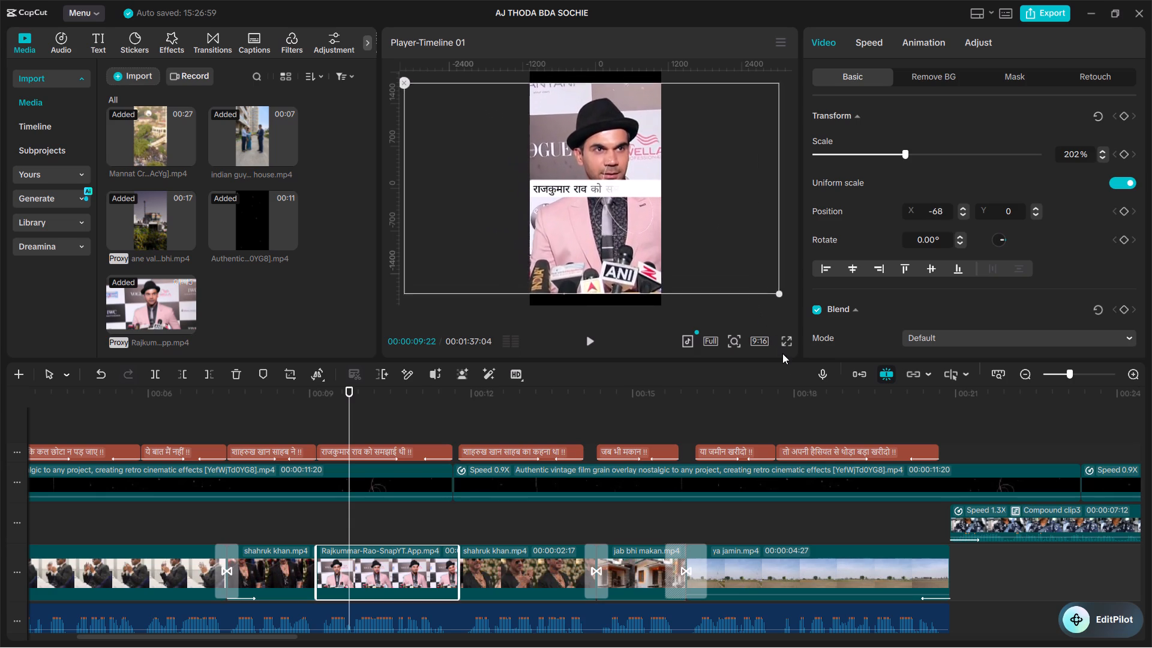
left_click_drag(782, 353, 796, 377)
left_click_drag(682, 255, 661, 255)
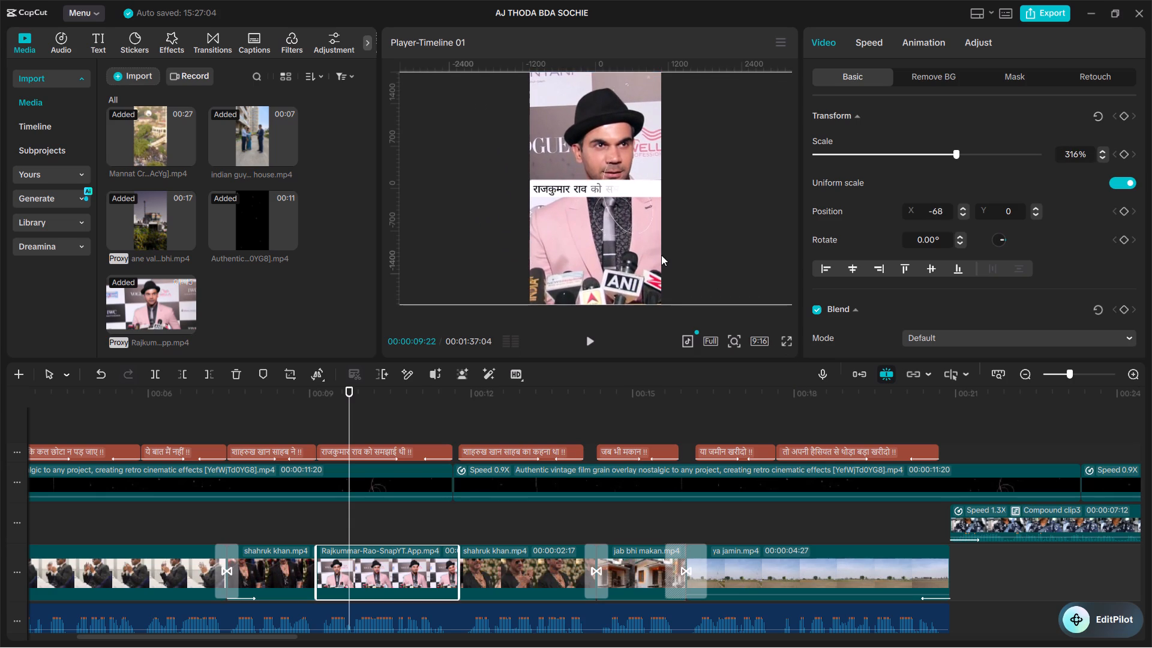
left_click_drag(661, 255, 661, 255)
left_click_drag(661, 255, 650, 257)
left_click(310, 528)
key("space")
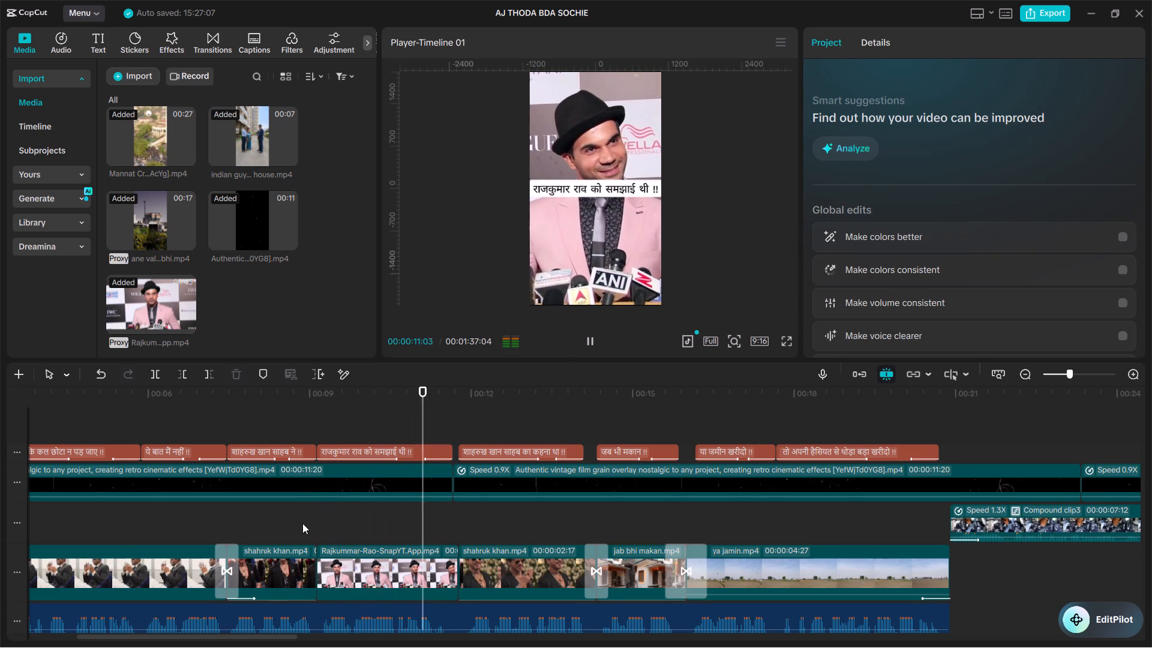
key("space")
Add a White Flash transition at the 00:00:09:04 cut between shahruk khan.mp4 and the Rajkummar Rao clip, and preview it.
left_click(253, 535)
left_click_drag(259, 532, 344, 548)
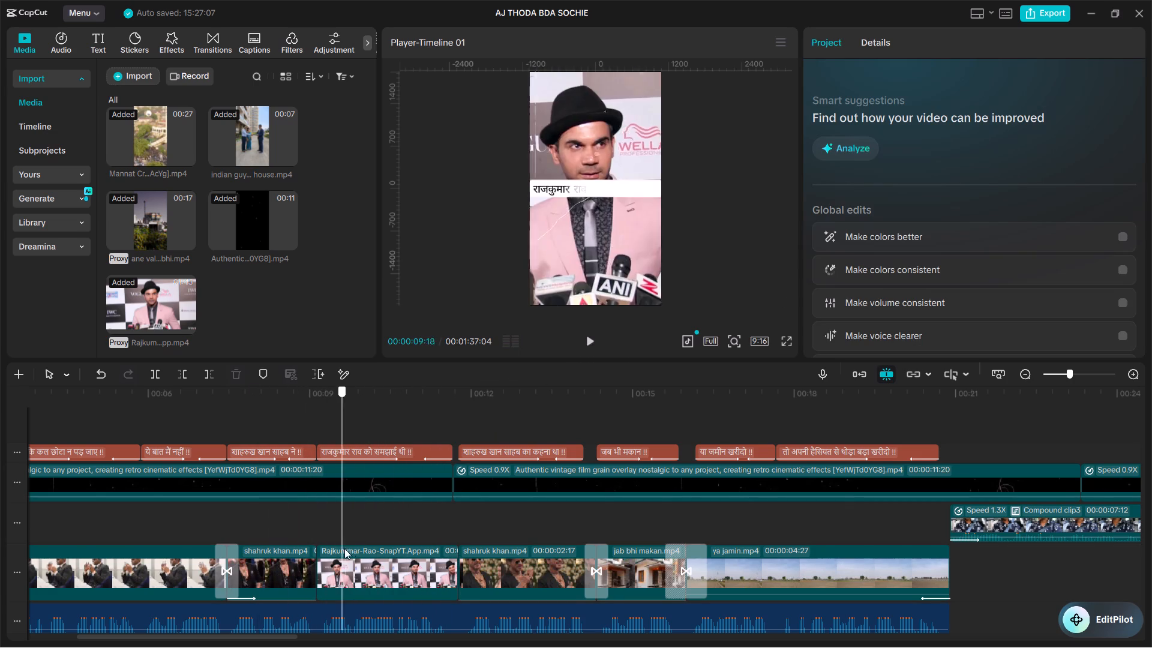
left_click_drag(344, 548, 326, 546)
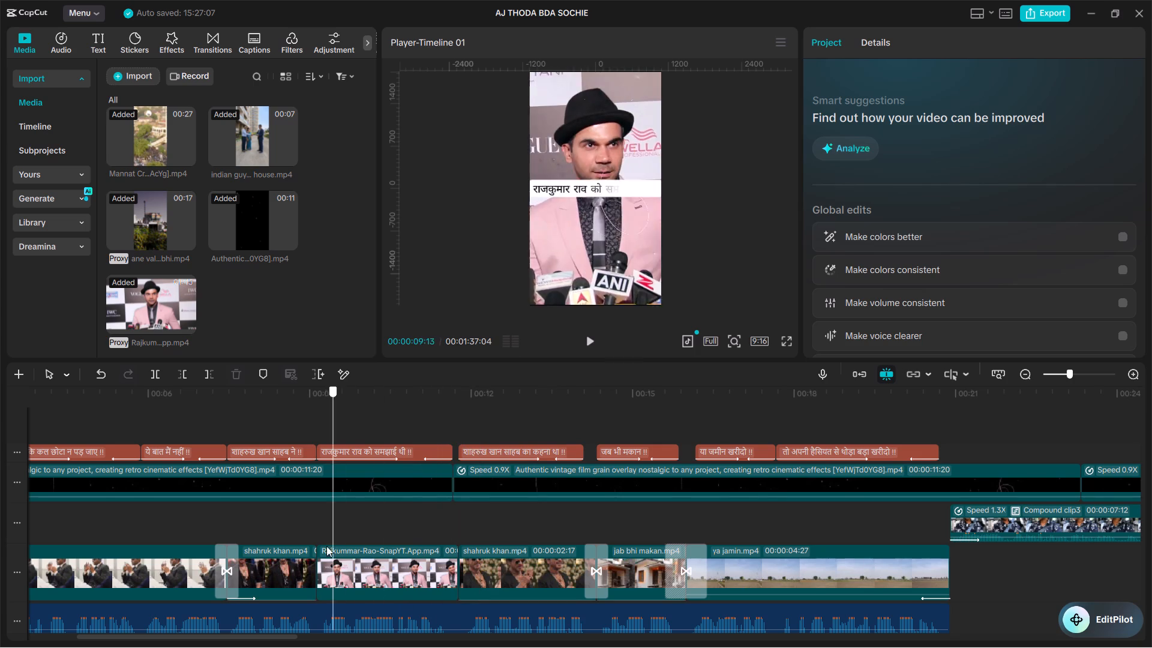
left_click_drag(326, 546, 318, 541)
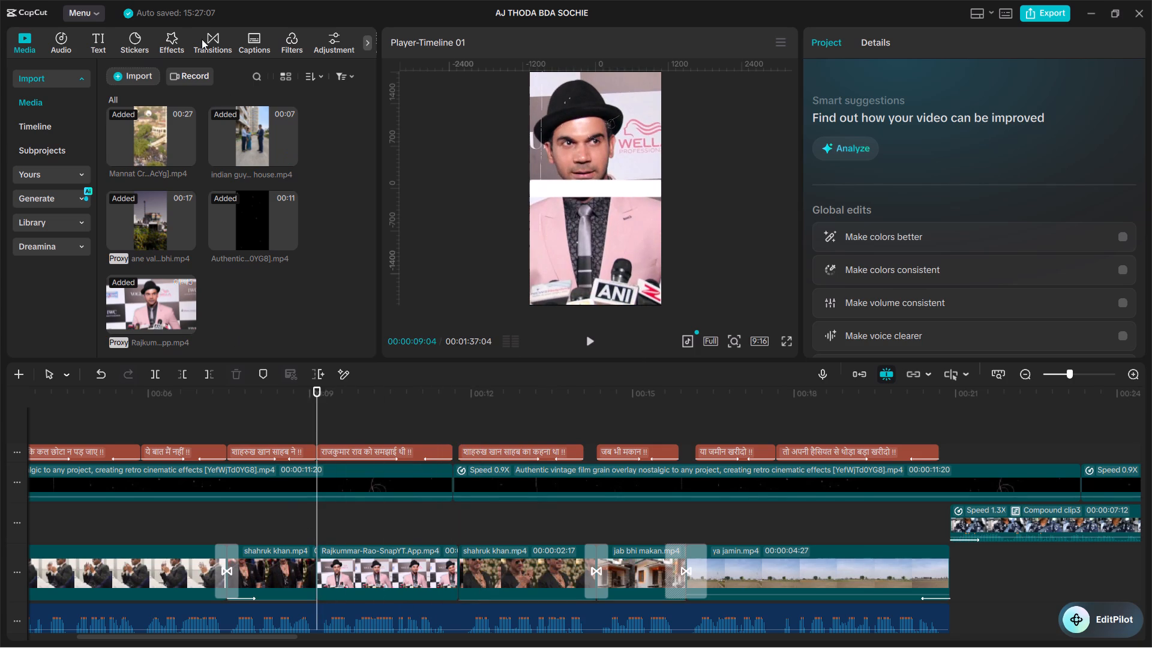
left_click(207, 39)
left_click(61, 80)
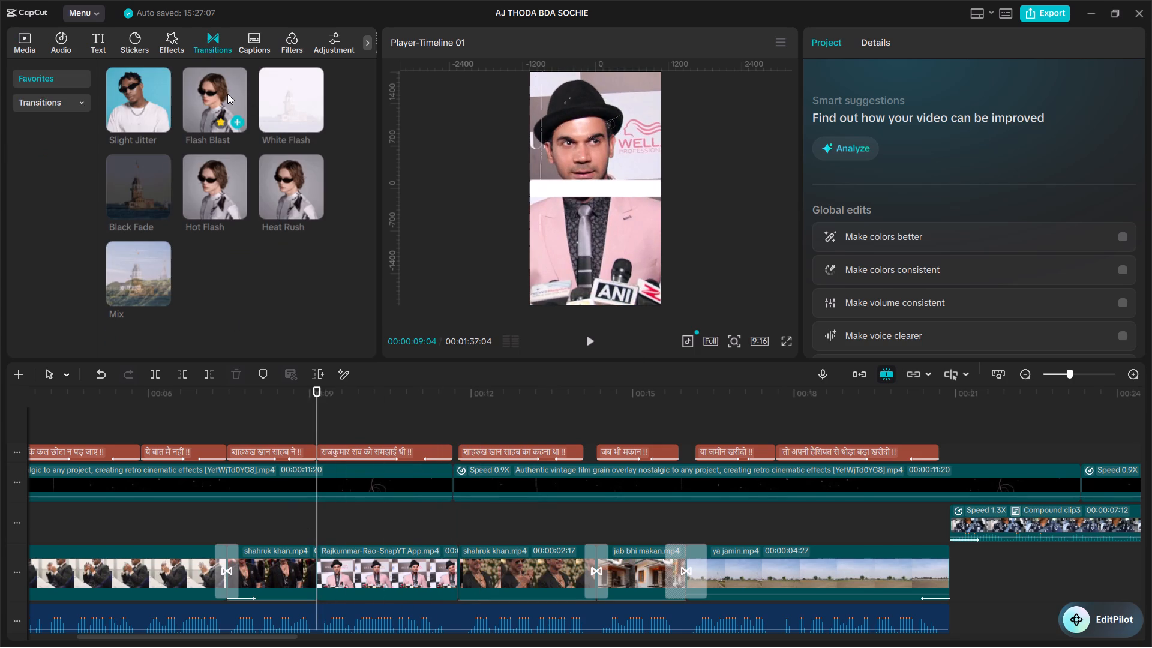
left_click_drag(289, 94, 301, 556)
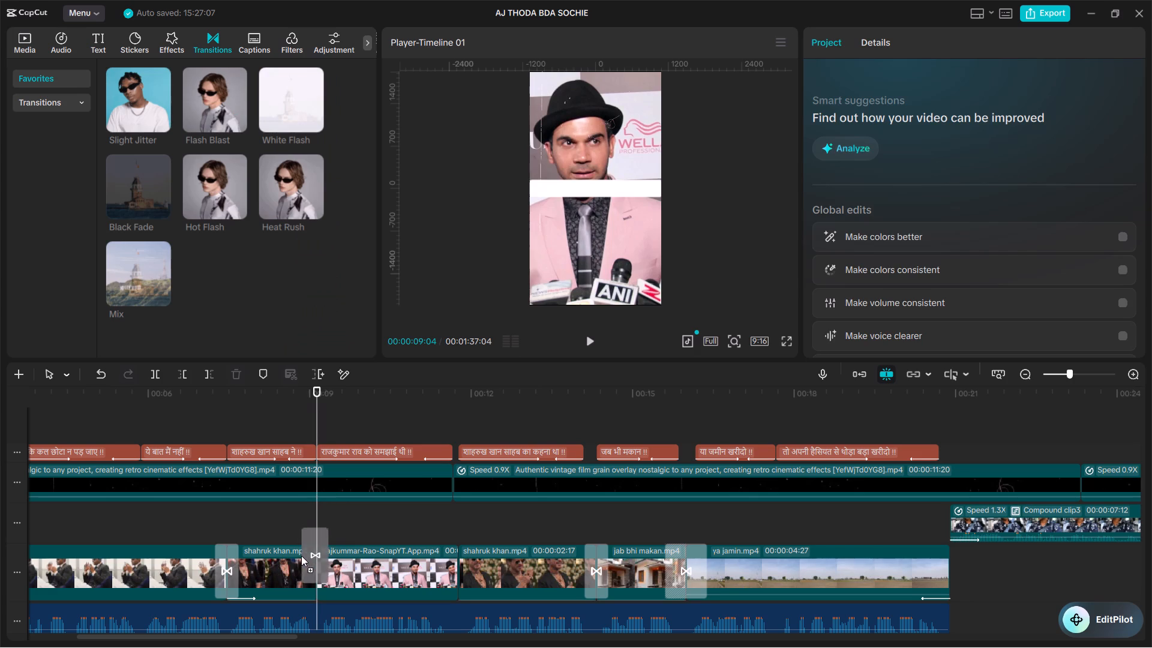
left_click_drag(301, 556, 302, 563)
left_click(288, 519)
key("space")
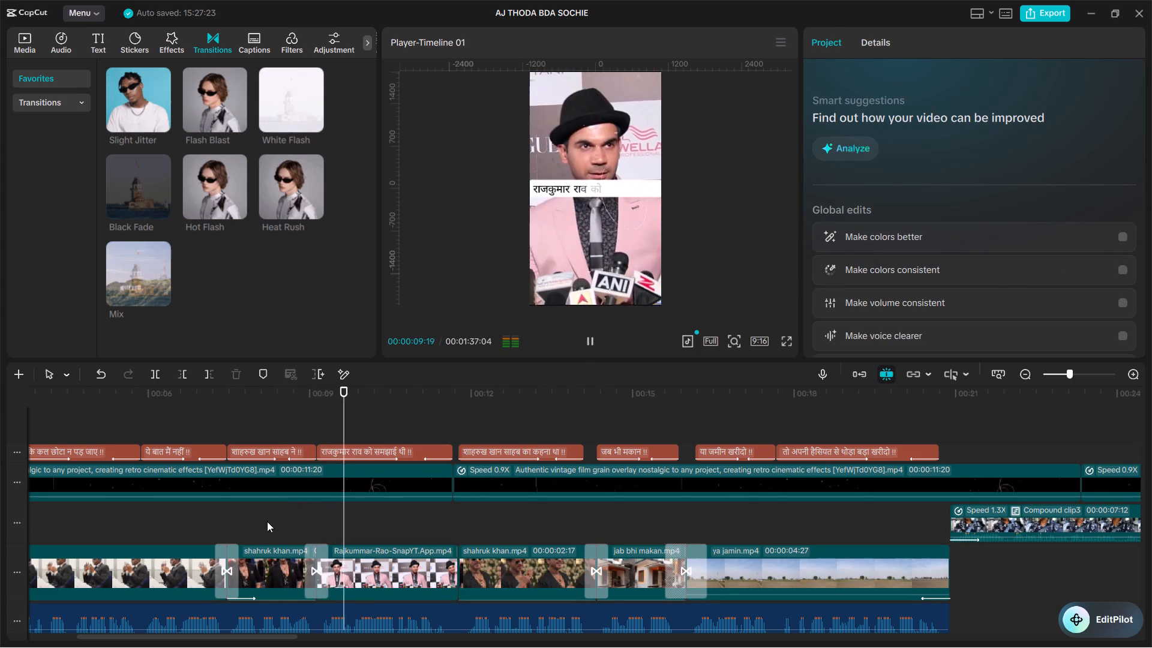
left_click(246, 517)
key("space")
left_click(225, 520)
key("space")
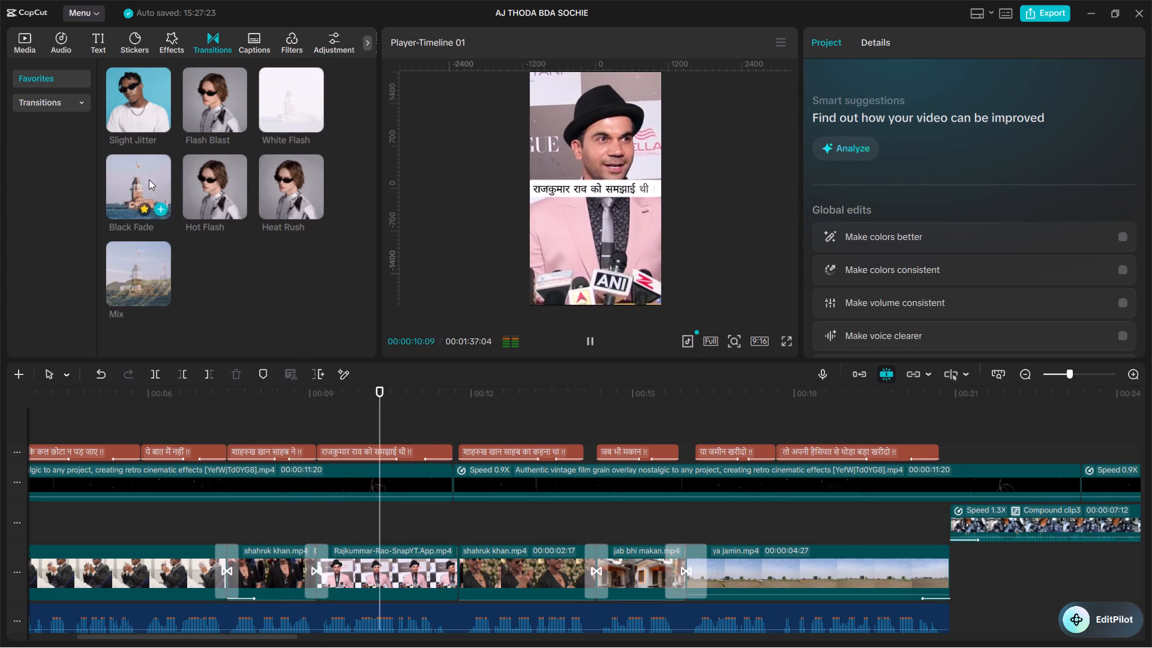
Add a Black Fade transition between the Rajkummar Rao clip and the following shahruk khan.mp4 clip.
left_click_drag(148, 179, 443, 567)
Play the timeline past the new transitions, and review the edit again from 00:00:00:00 in full screen.
key("space")
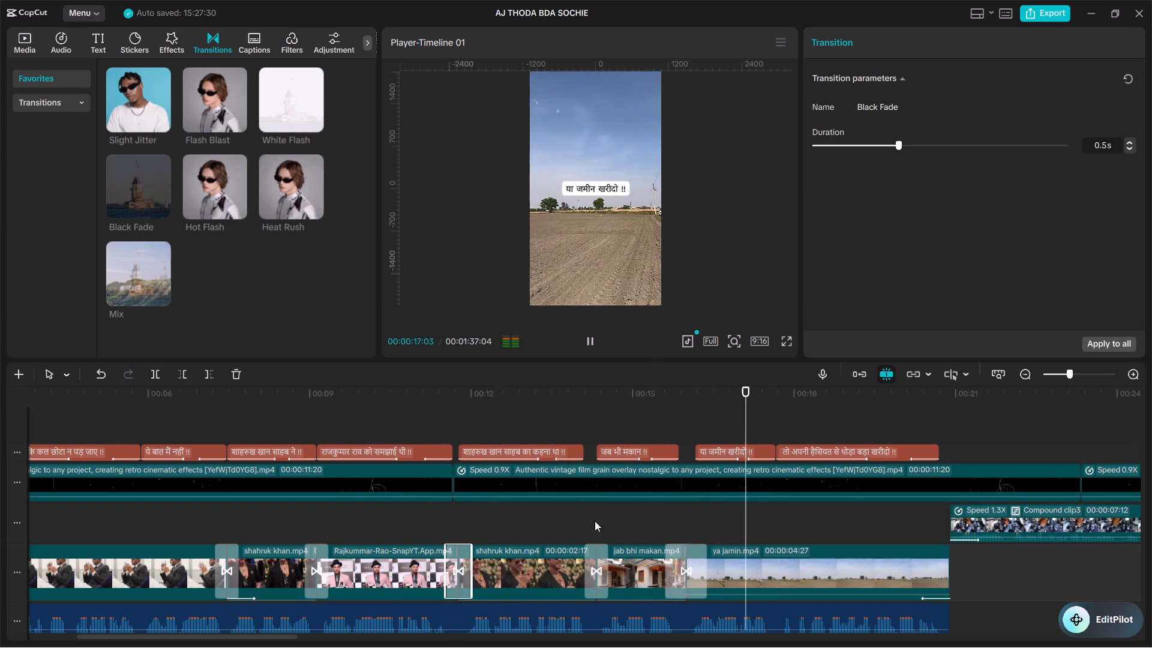
scroll(786, 517, "down", 17, "ctrl")
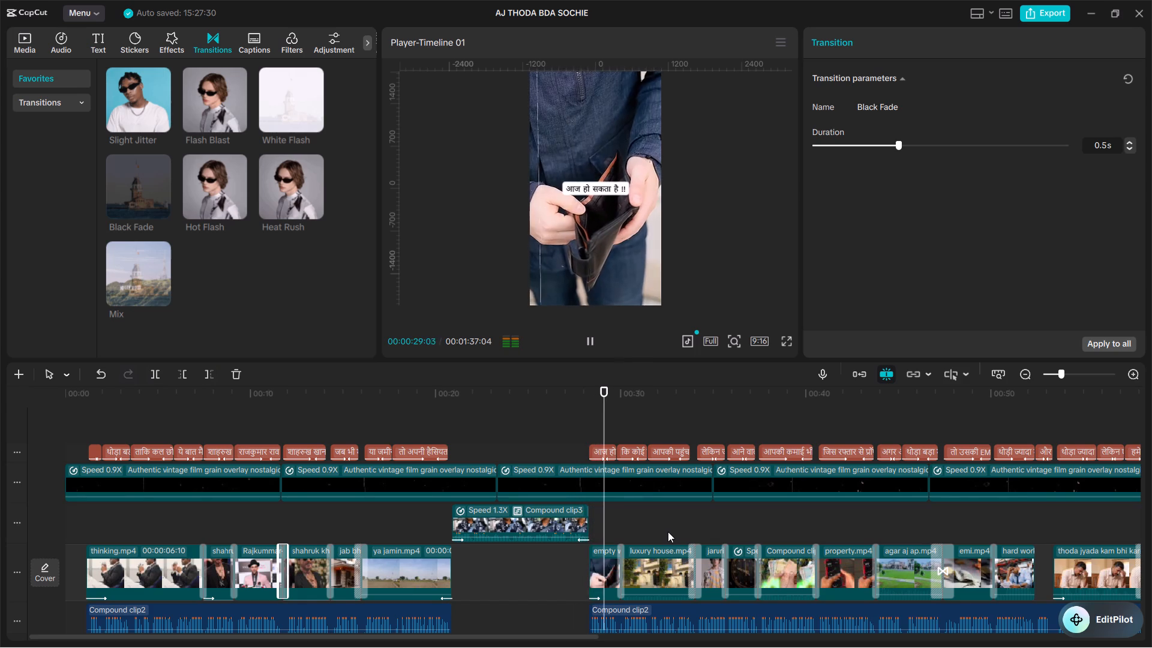
left_click(621, 524)
left_click_drag(620, 524, 505, 540)
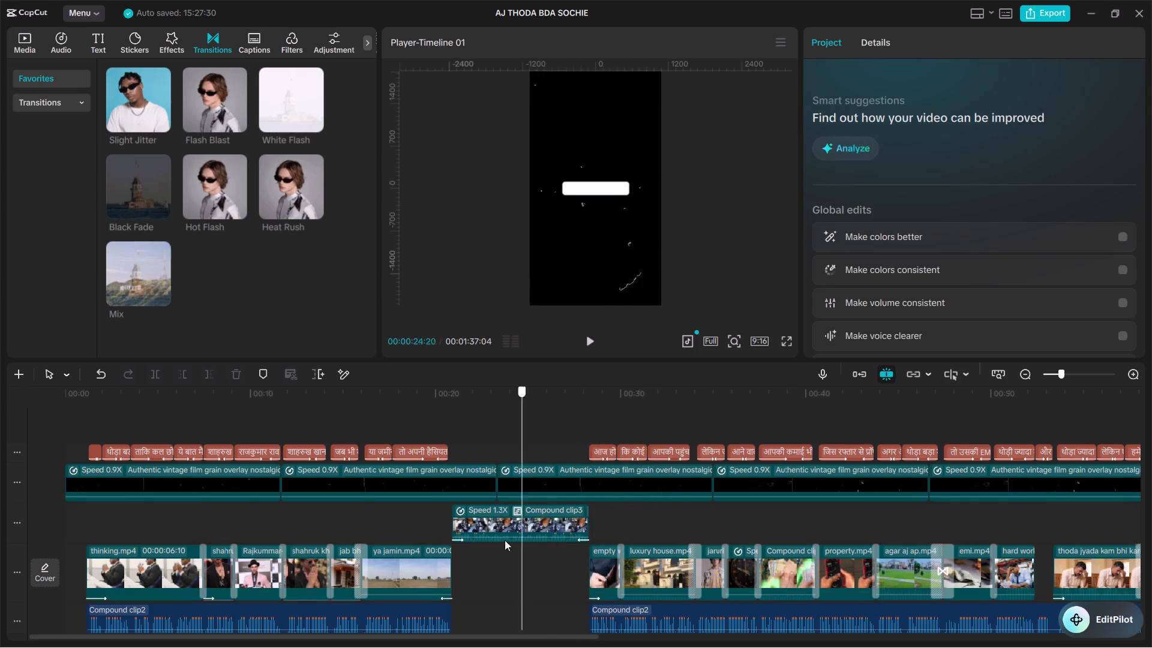
left_click_drag(505, 540, 21, 547)
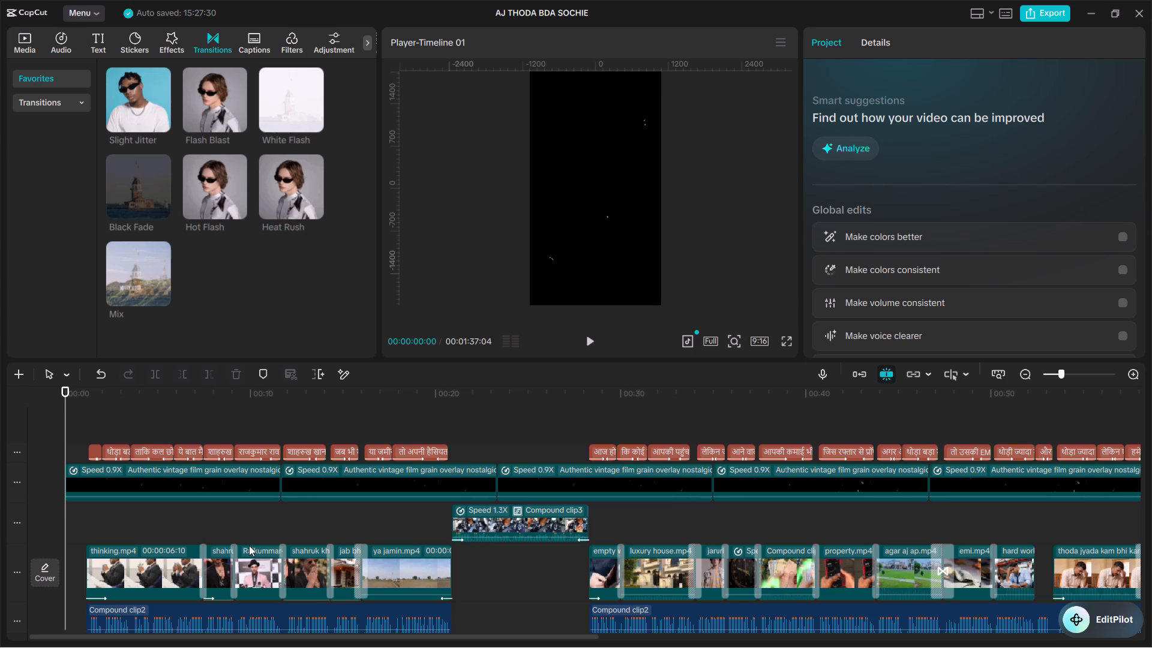
left_click(787, 340)
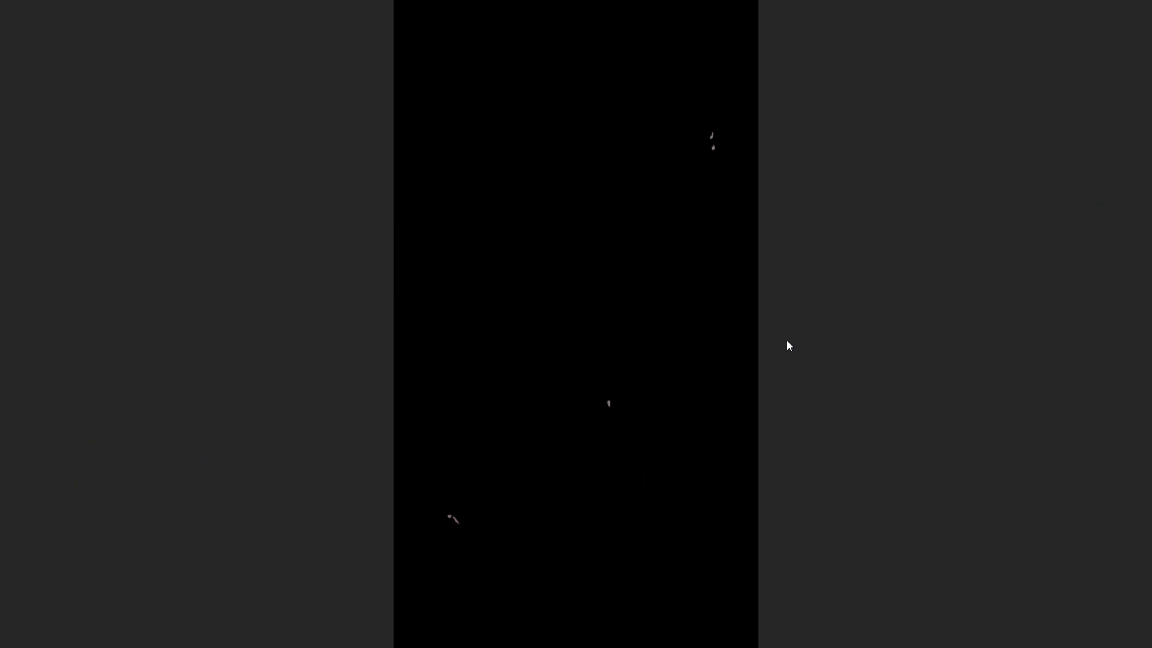
key("space")
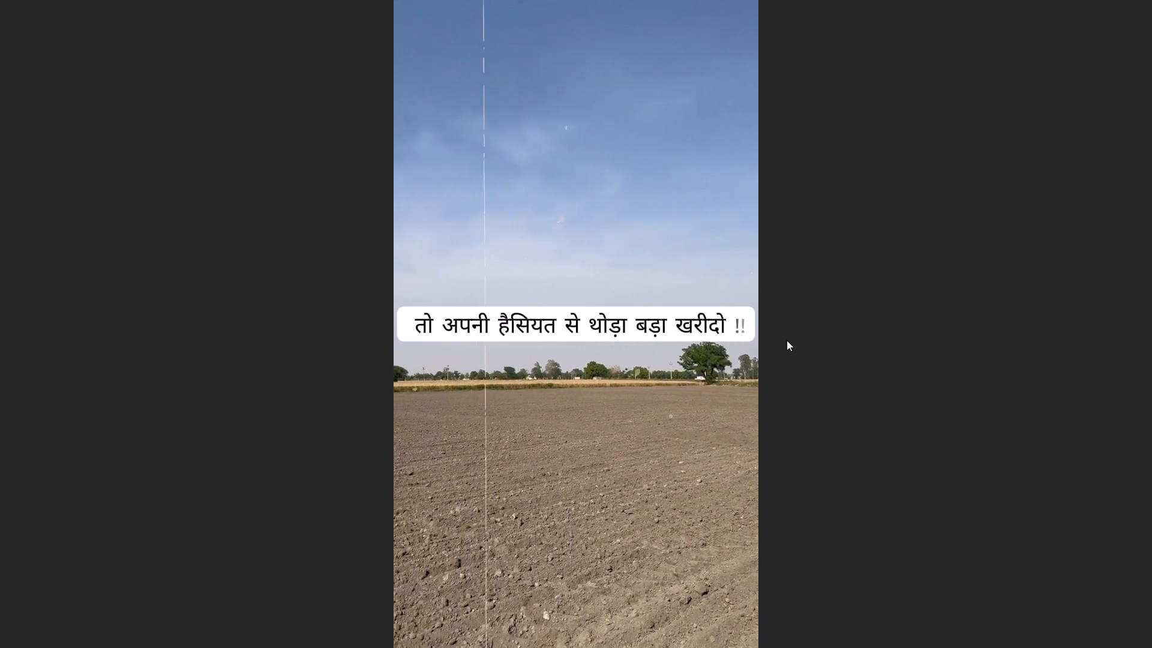
key("space")
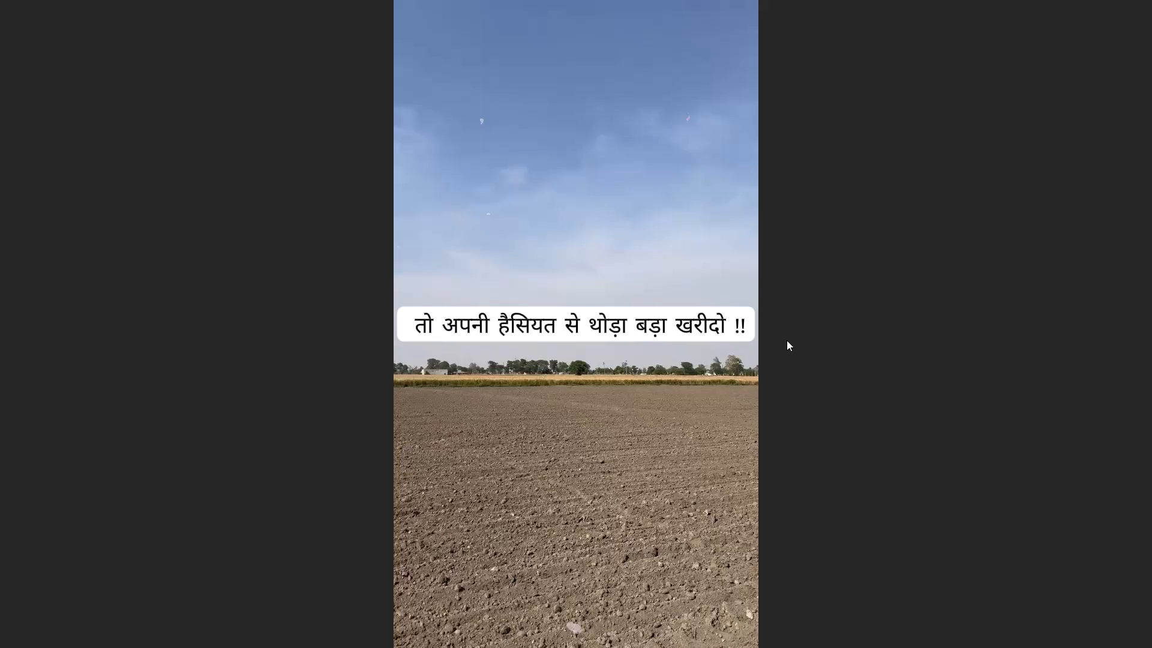
key("space")
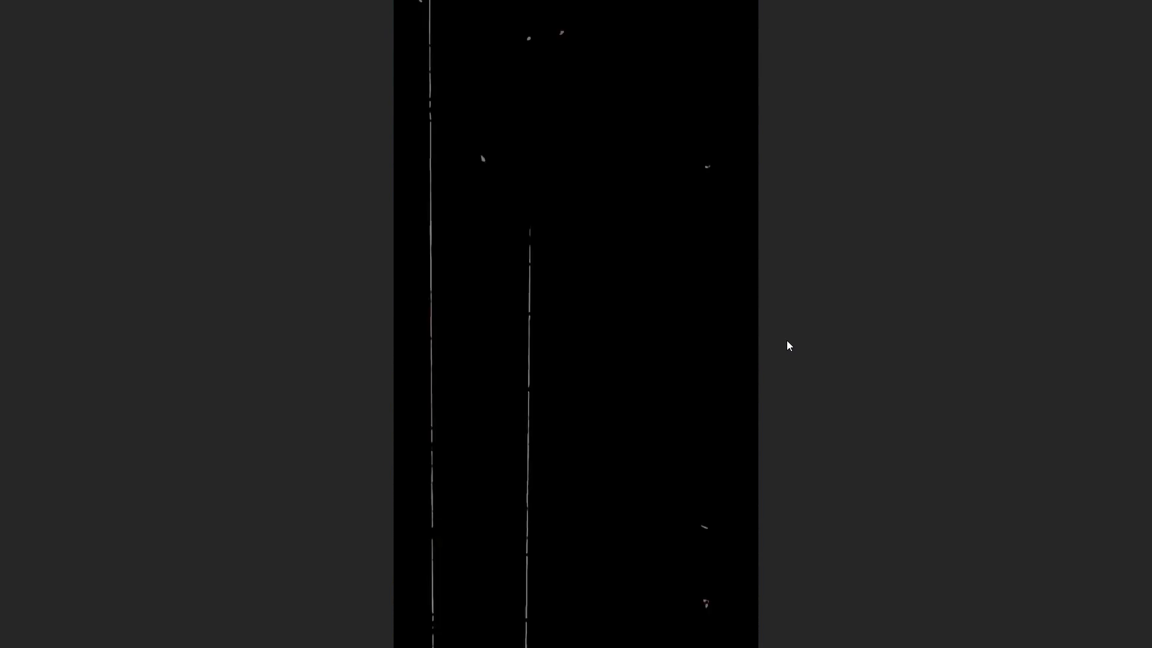
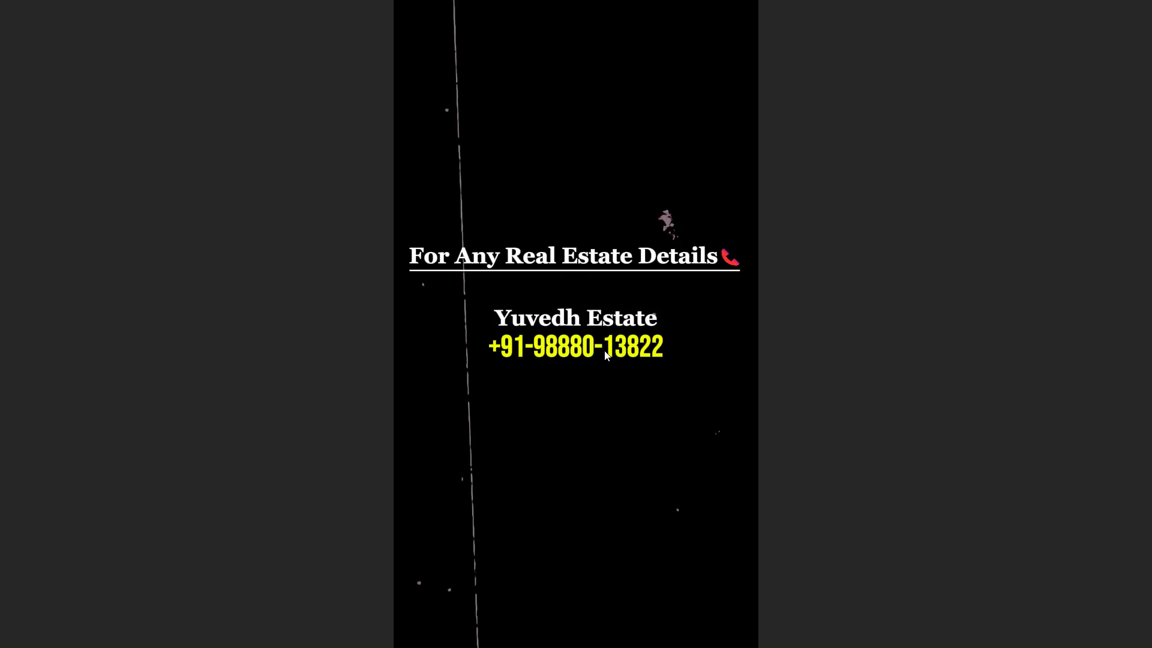
Exit the full-screen preview and return the playhead to 00:00:00:00 at the start of the timeline.
key("Escape")
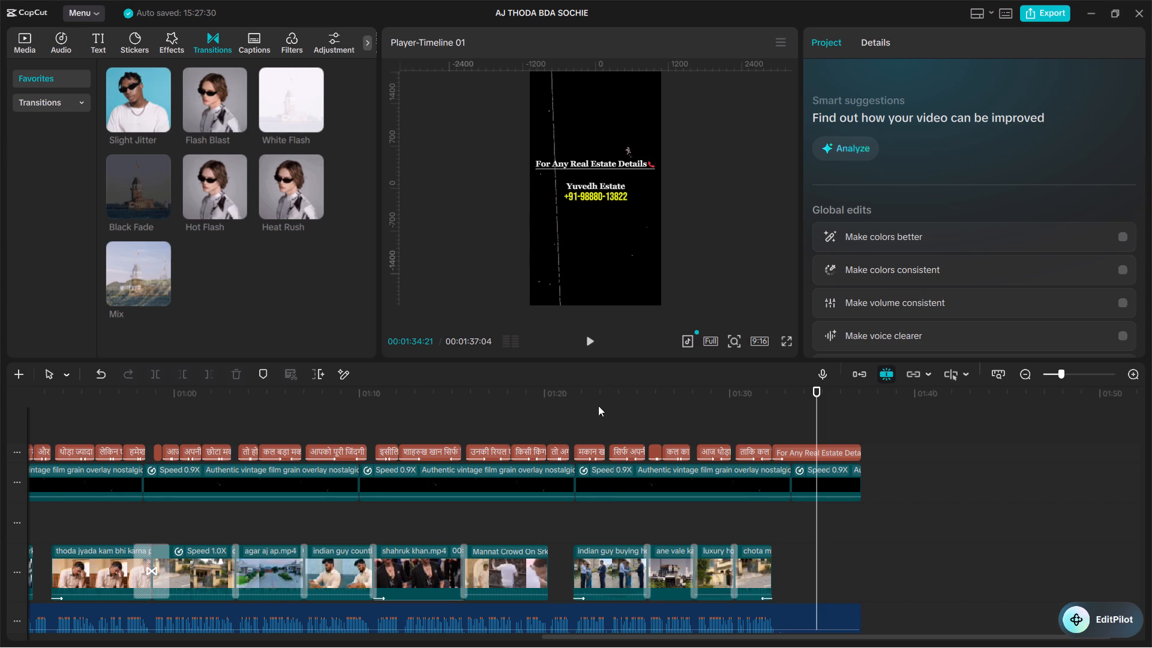
left_click(538, 416)
left_click_drag(538, 416, 0, 499)
scroll(169, 491, "down", 15)
scroll(227, 494, "down", 19, "ctrl")
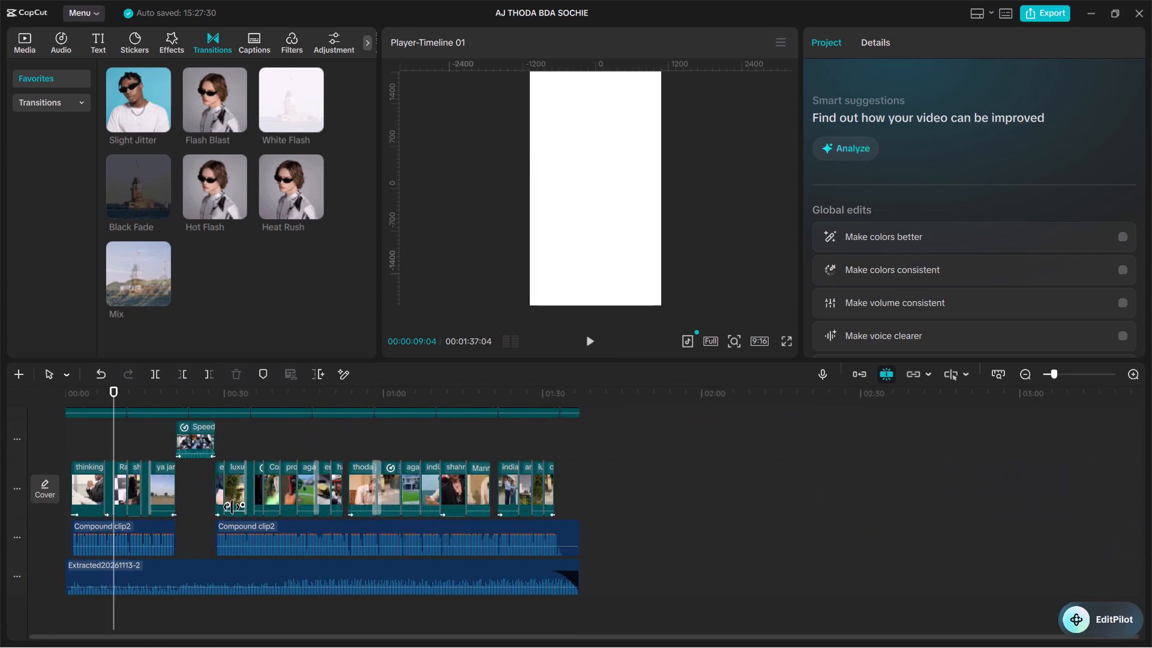
scroll(232, 507, "down", 6, "ctrl")
left_click_drag(95, 438, 41, 438)
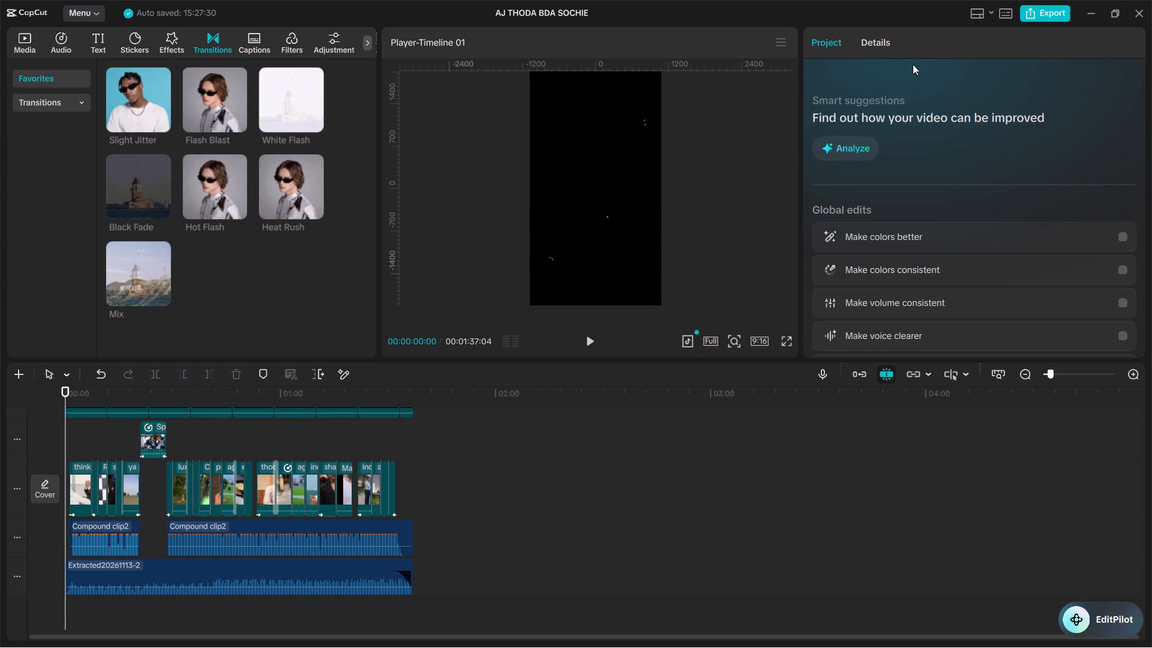
Open the export settings and set the destination to the FINAL folder inside aaj thoda bda sochie proj on the Desktop.
left_click(1025, 13)
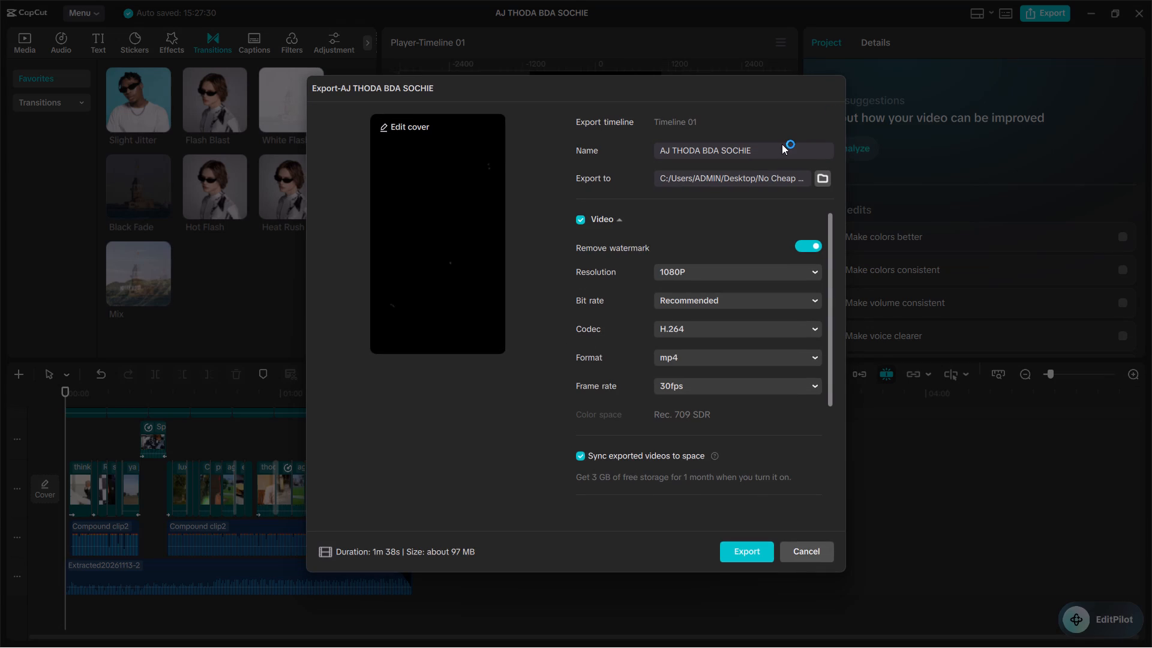
left_click(820, 178)
left_click(385, 242)
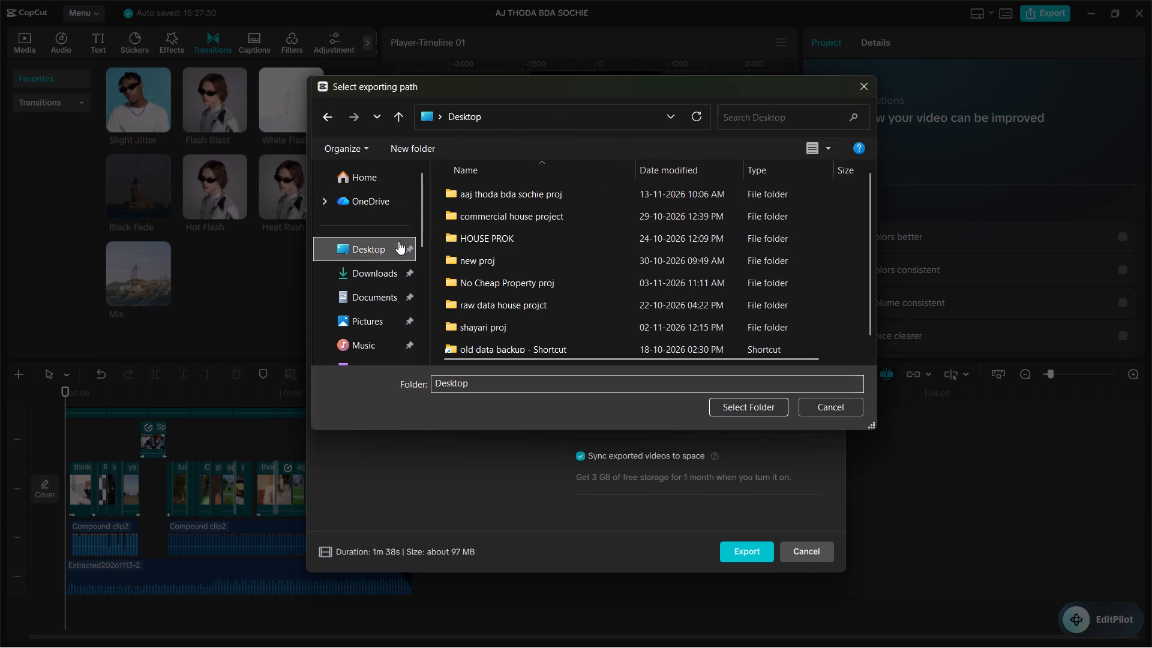
double_click(620, 196)
double_click(542, 221)
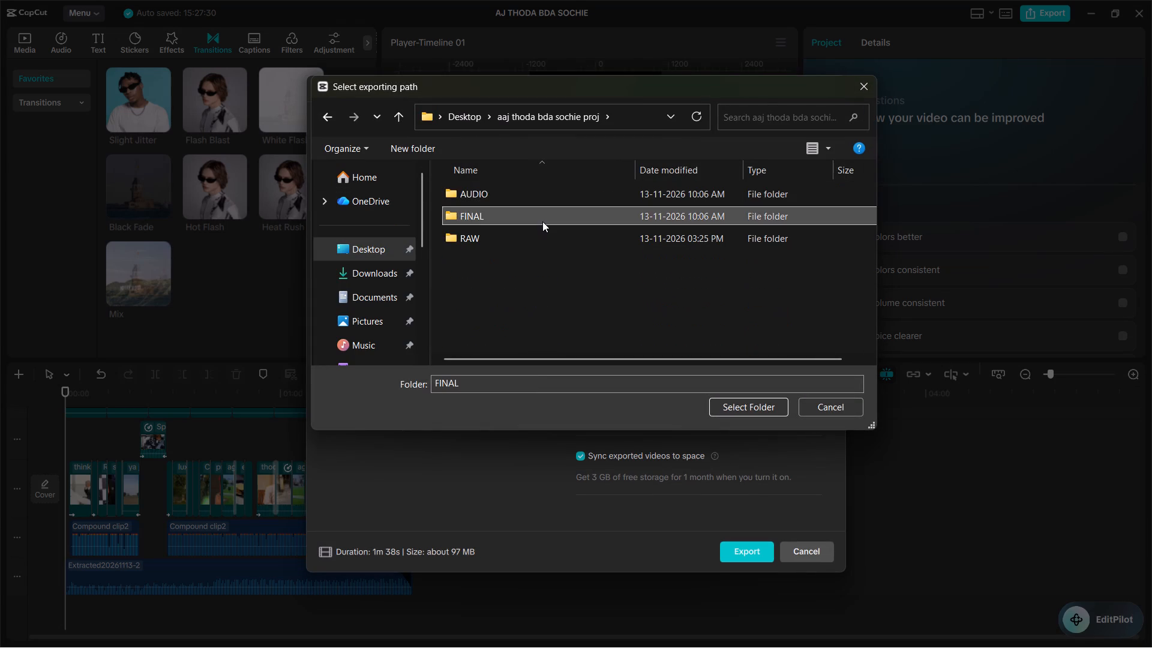
left_click(731, 410)
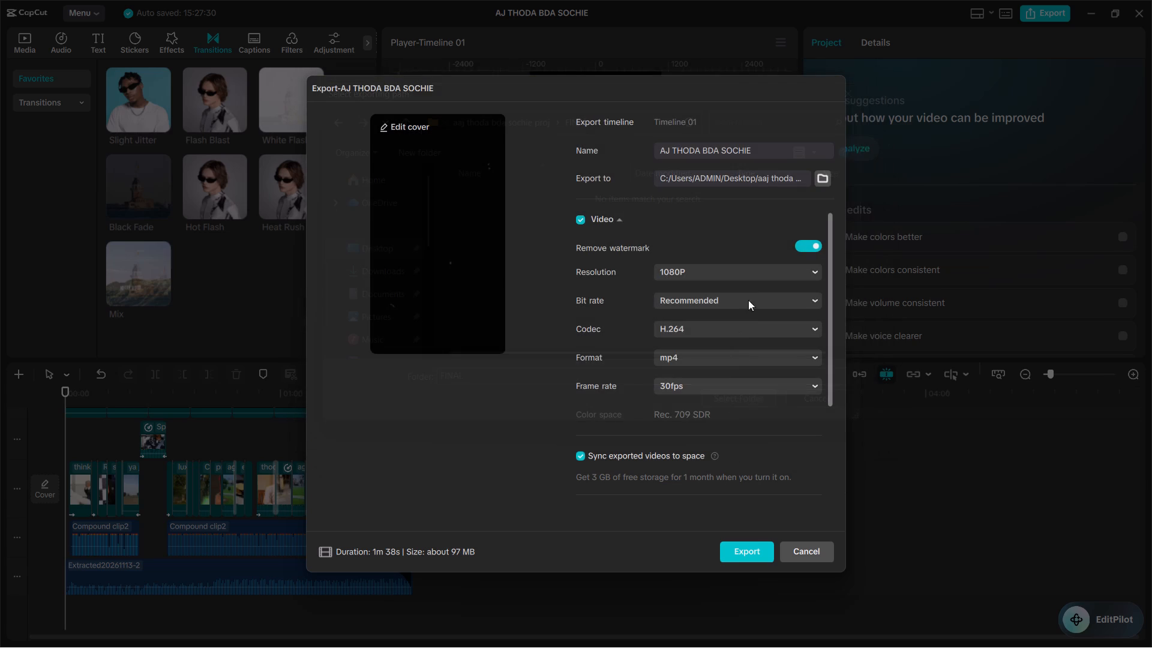
Set the export frame rate to 60fps and export the AJ THODA BDA SOCHIE video, closing the sharing window without sharing.
left_click(718, 395)
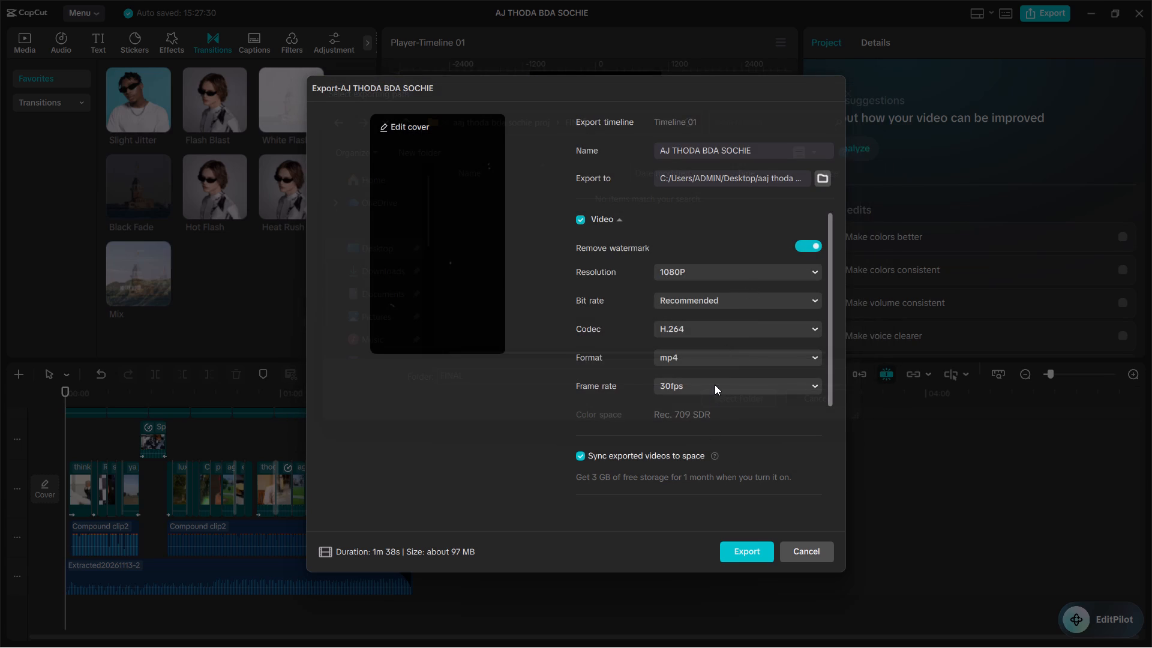
left_click(709, 387)
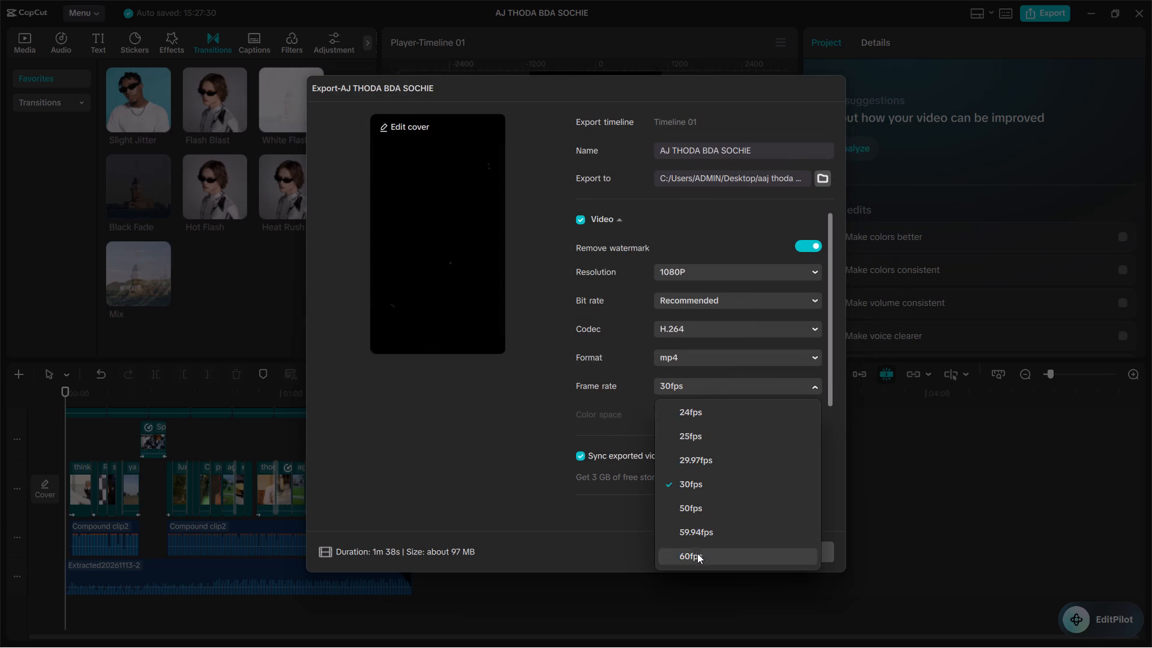
left_click(697, 553)
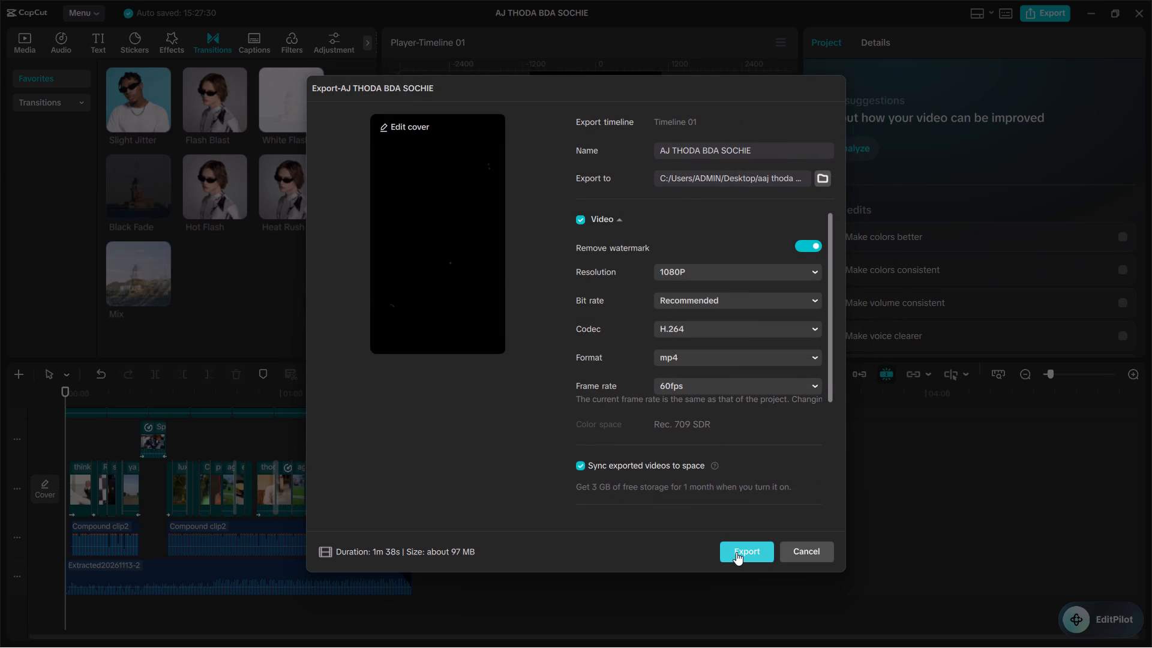
left_click(736, 552)
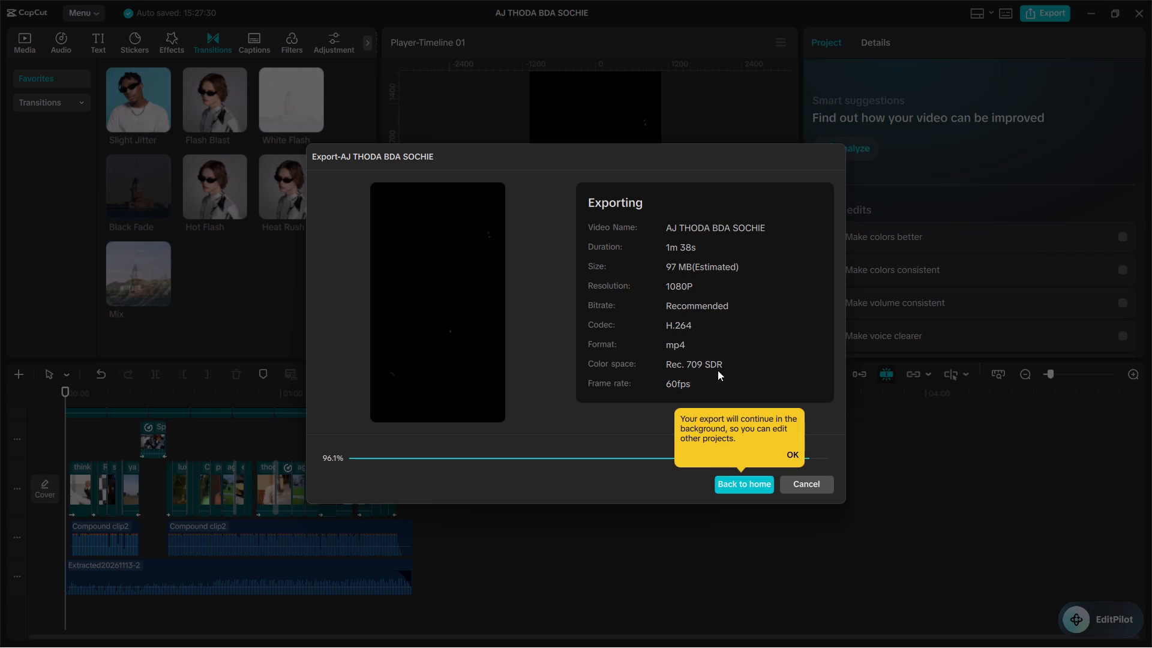
left_click(808, 537)
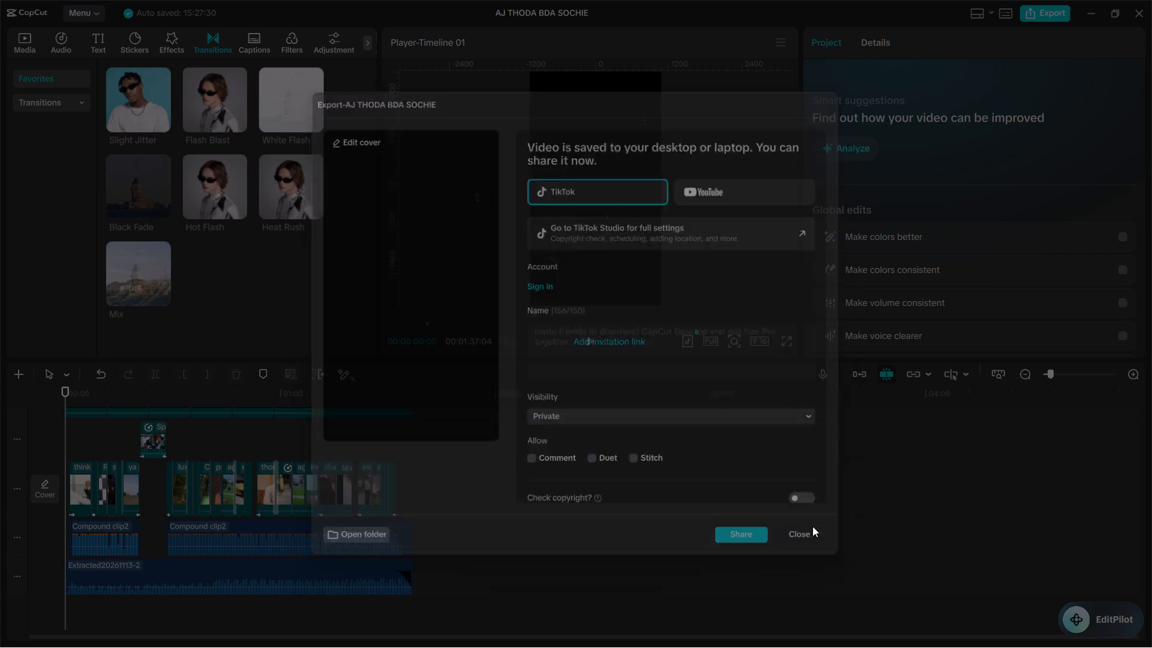
Minimize the CapCut window to return to the desktop.
left_click(1090, 14)
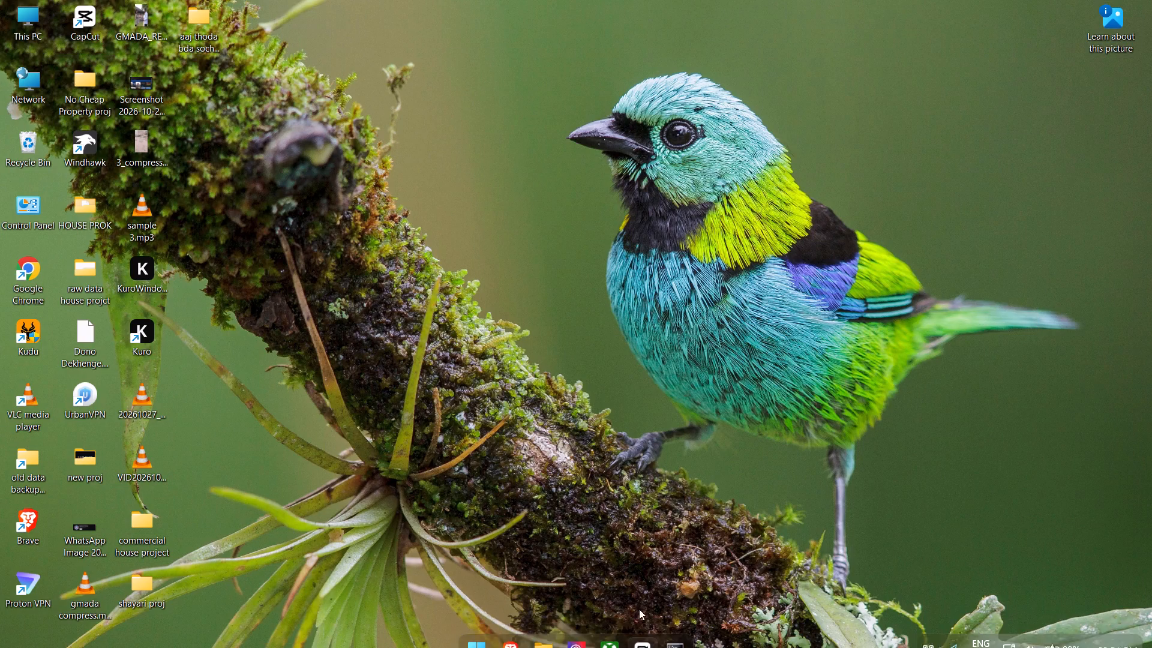
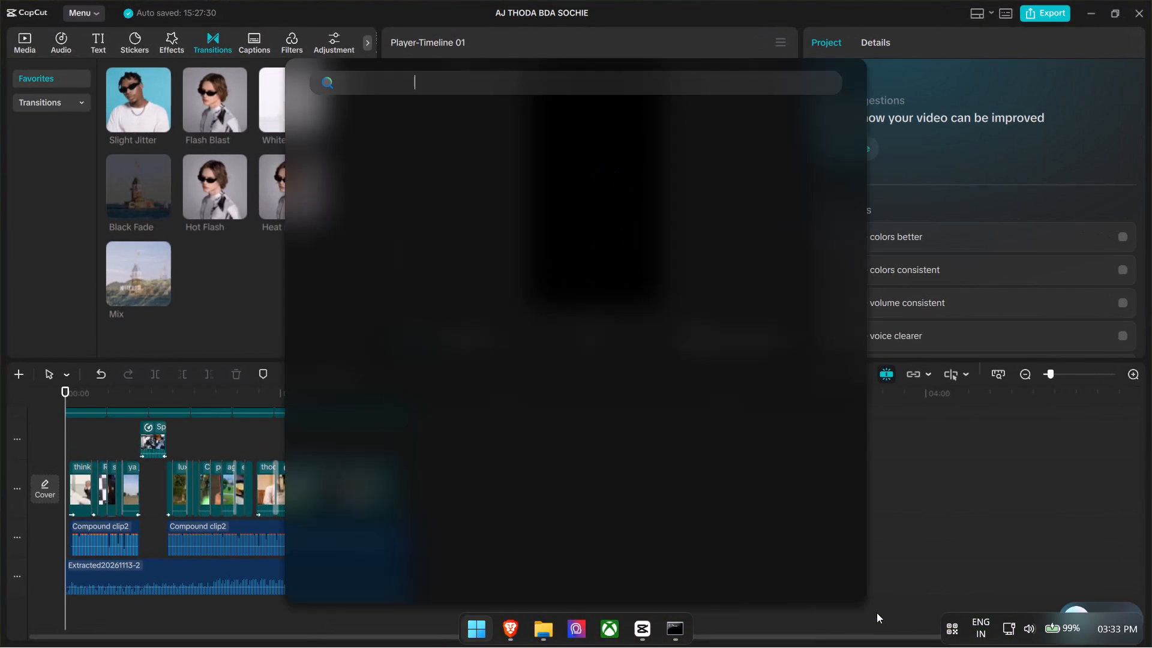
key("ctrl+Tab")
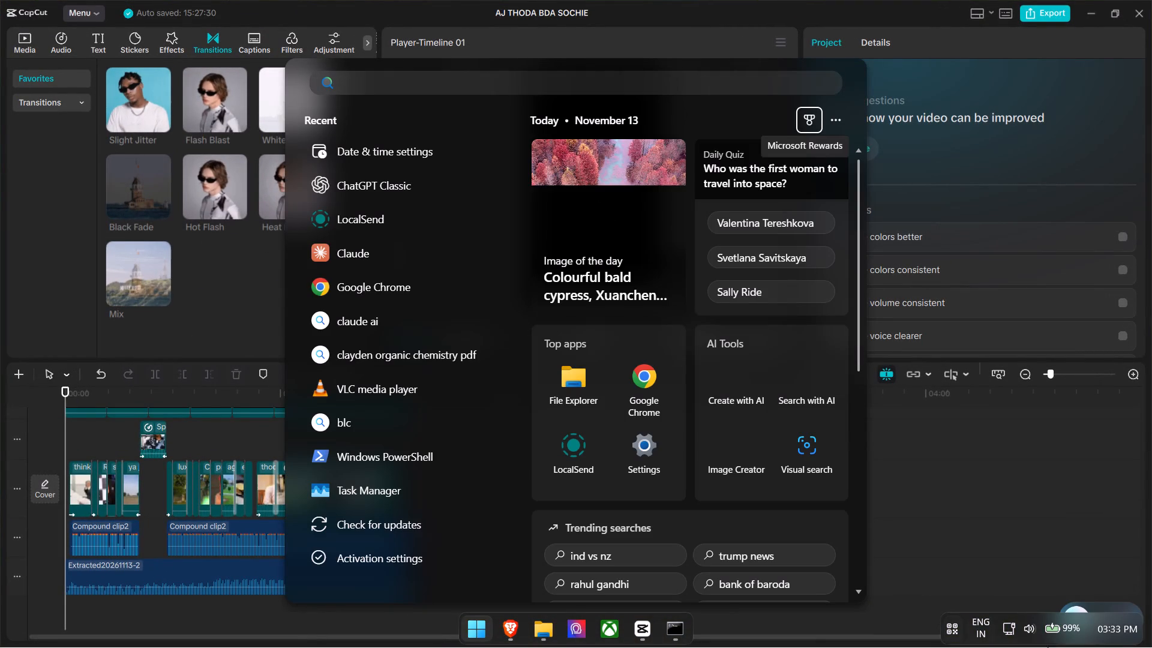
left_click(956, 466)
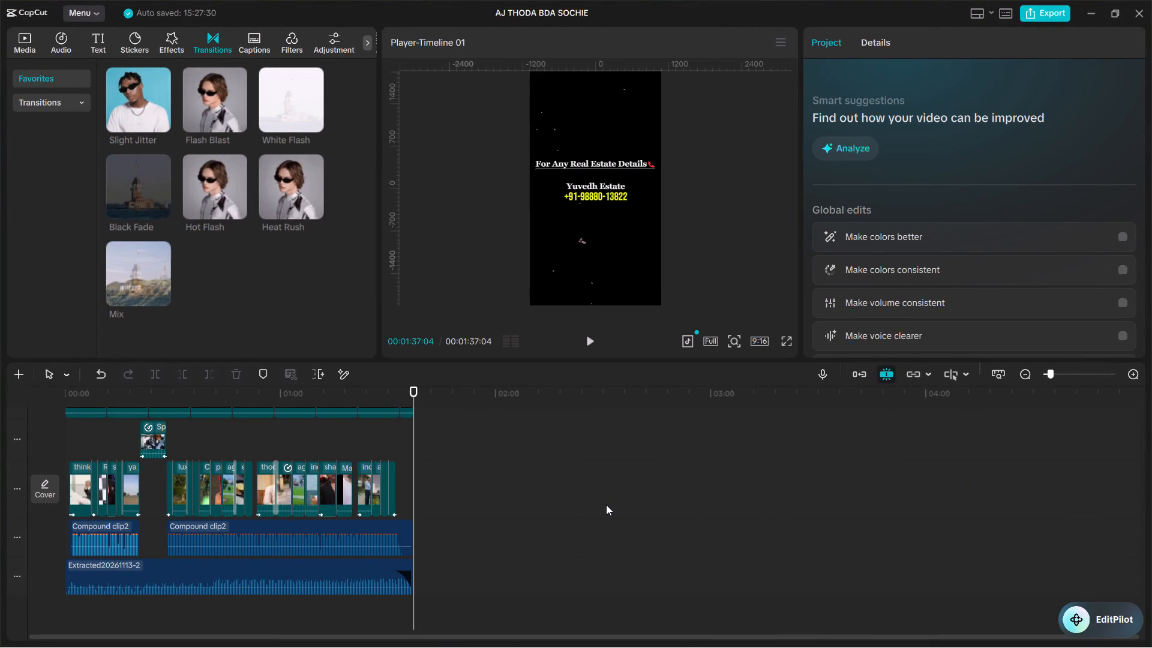
Switch from the video editor to the File Explorer window showing the okay folder.
key("alt+Tab")
key("alt+Tab")
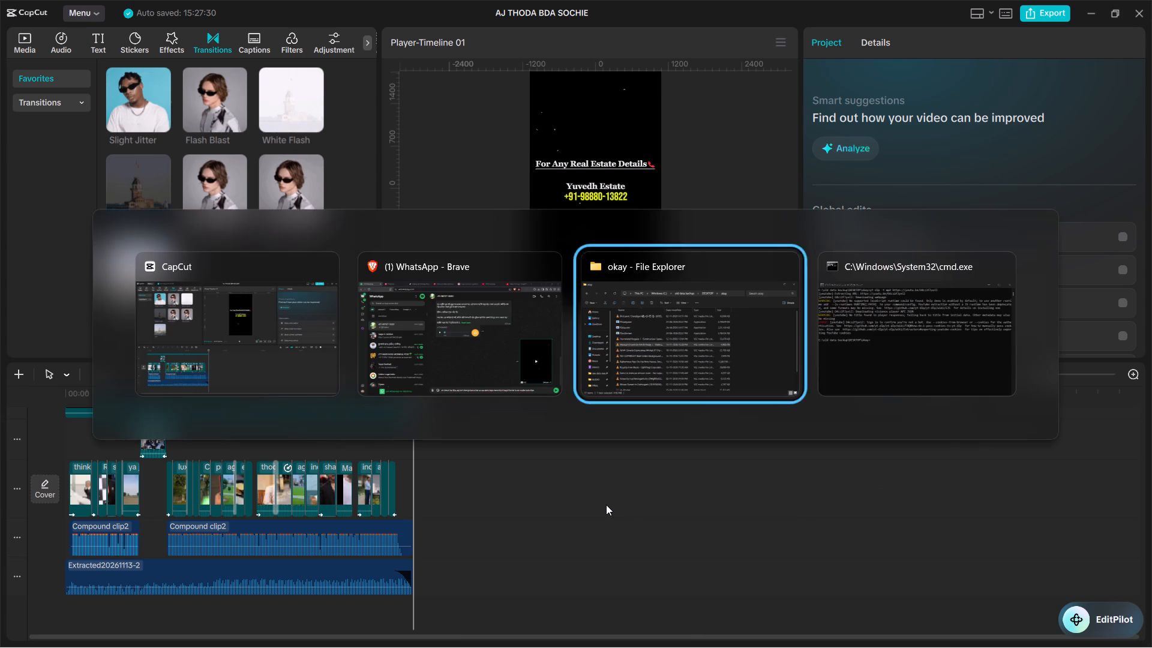